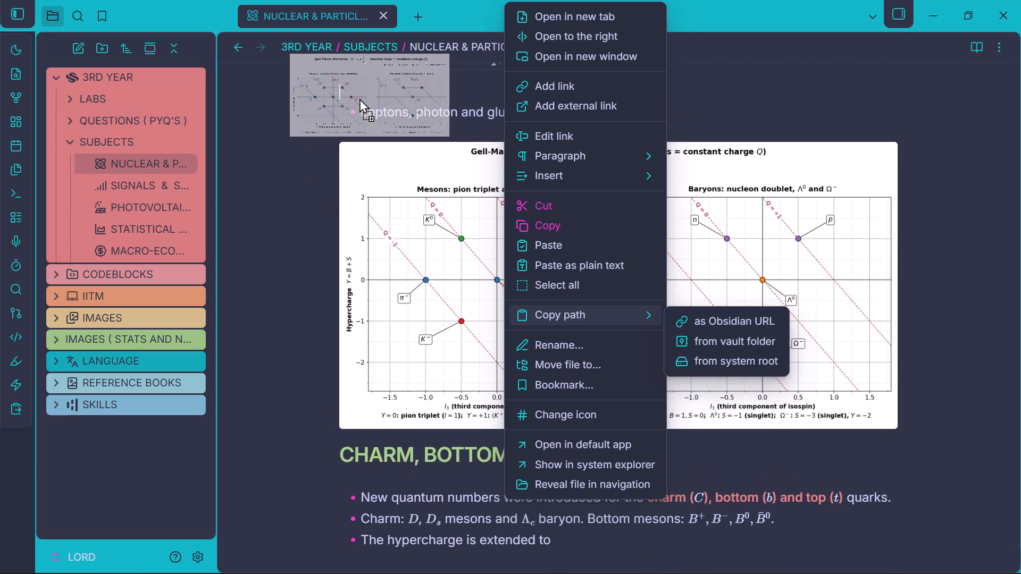
pyautogui.moveTo(359, 98); pyautogui.dragTo(359, 140)
# Delete the old gmn_I3_Y_plane.png plot embed below the polished version in the note.
pyautogui.click(408, 220)
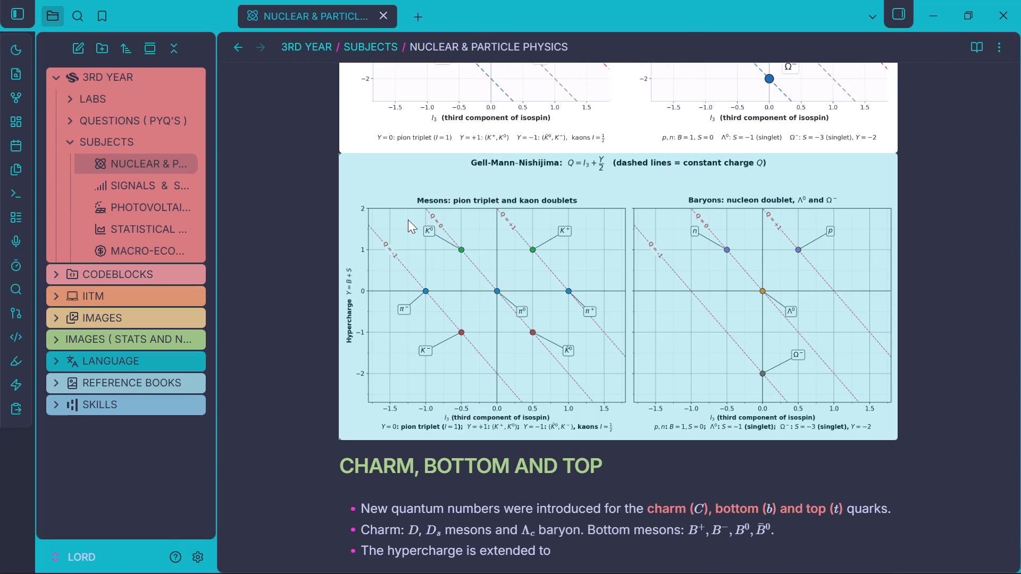
pyautogui.rightClick(408, 220)
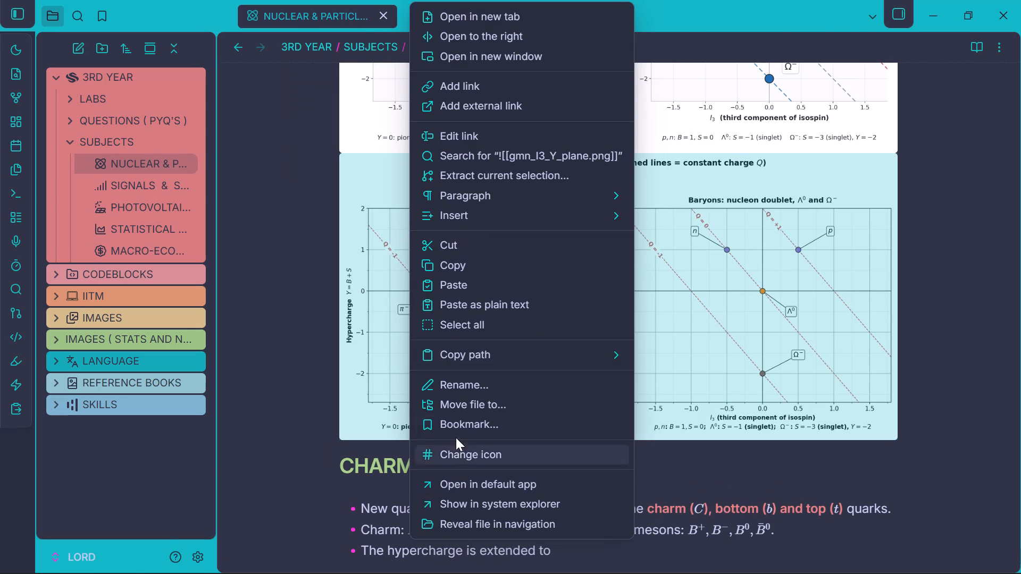
pyautogui.rightClick(772, 289)
pyautogui.click(618, 316)
pyautogui.rightClick(618, 316)
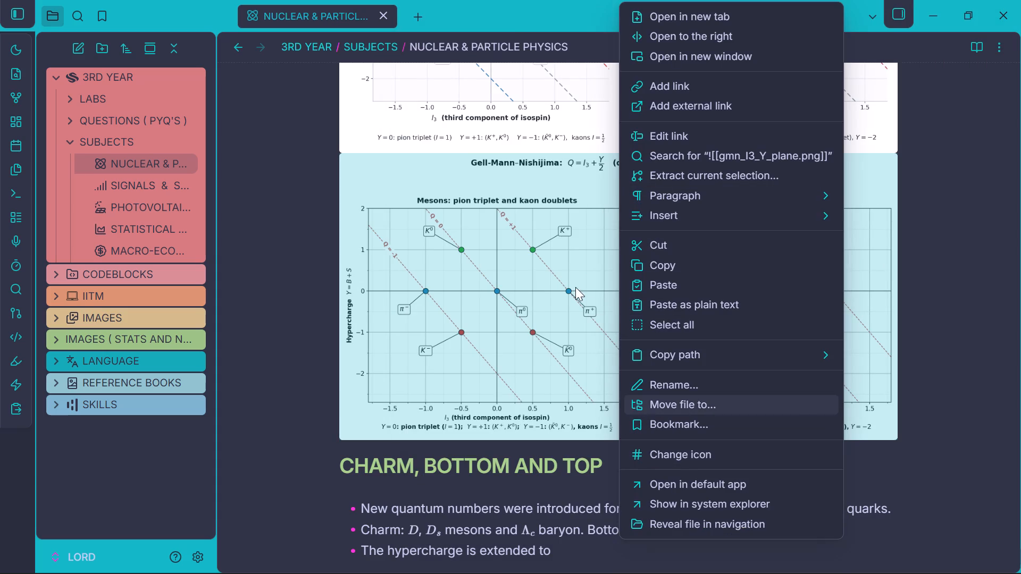
pyautogui.click(546, 283)
pyautogui.press('Delete')
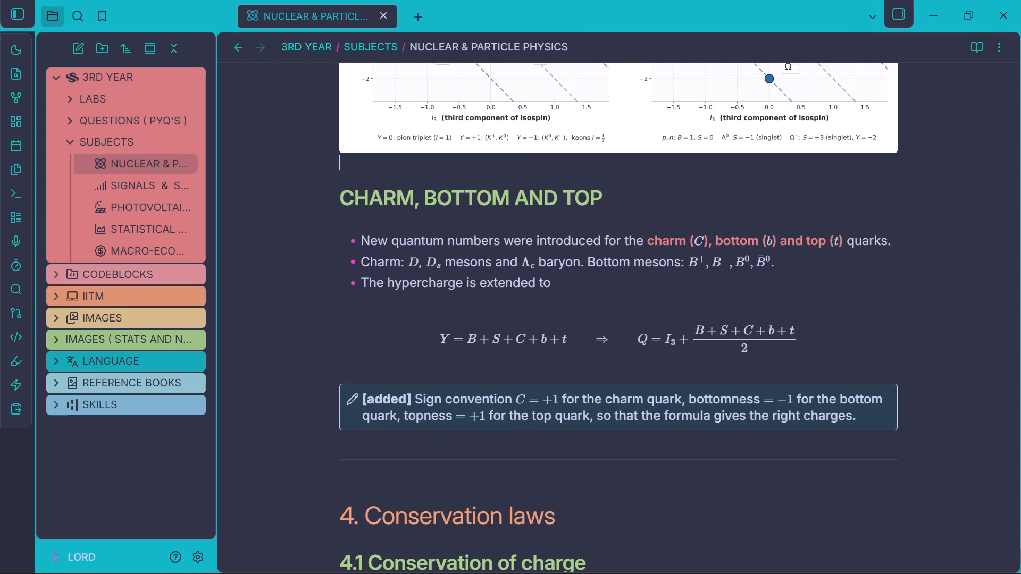
# Delete the gmn_I3_Y_plane image file from the vault's statistical and nuclear images folder.
pyautogui.click(86, 333)
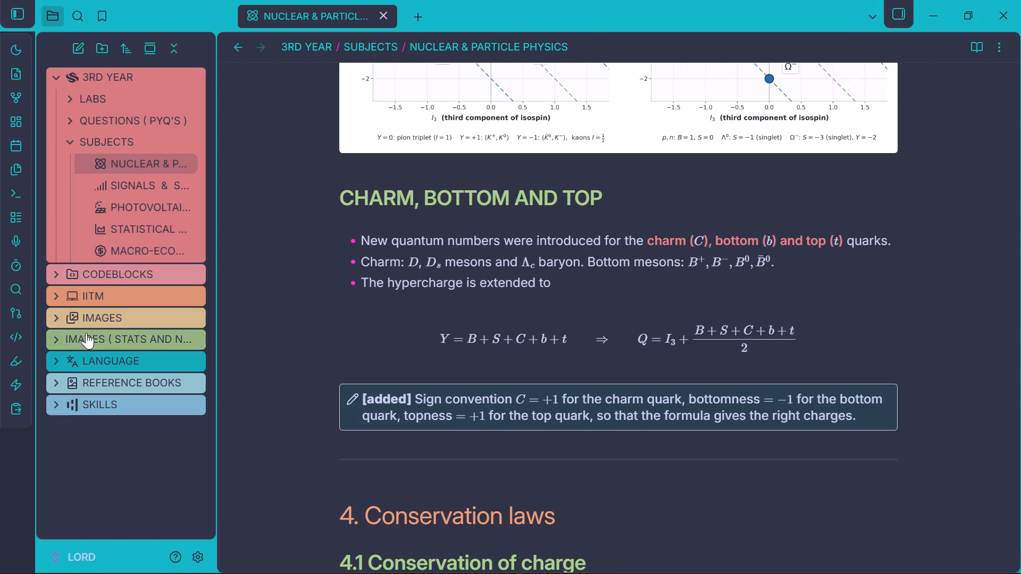
pyautogui.scroll(-4, 86, 333)
pyautogui.scroll(3, 95, 361)
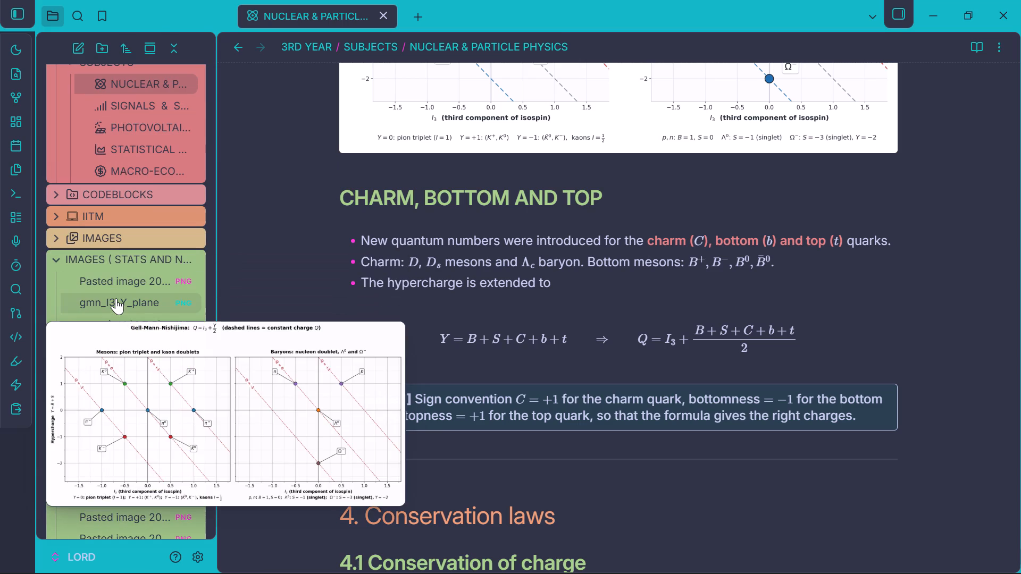
pyautogui.rightClick(116, 298)
pyautogui.click(133, 369)
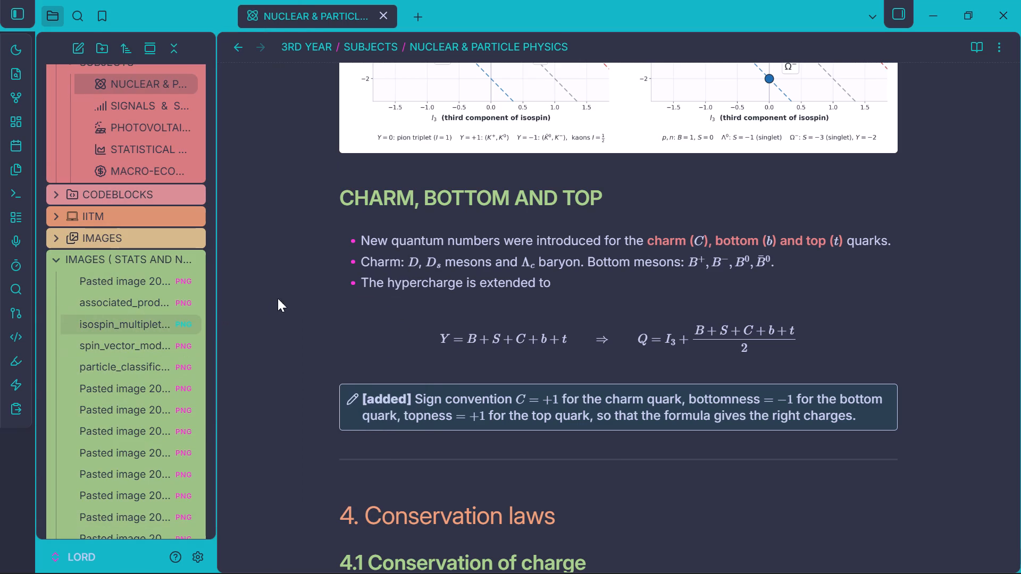
# Add a blank line between the "Leptons, photon and gluon have Y = 0" bullet and the polished plot.
pyautogui.click(420, 319)
pyautogui.scroll(1, 448, 357)
pyautogui.click(427, 243)
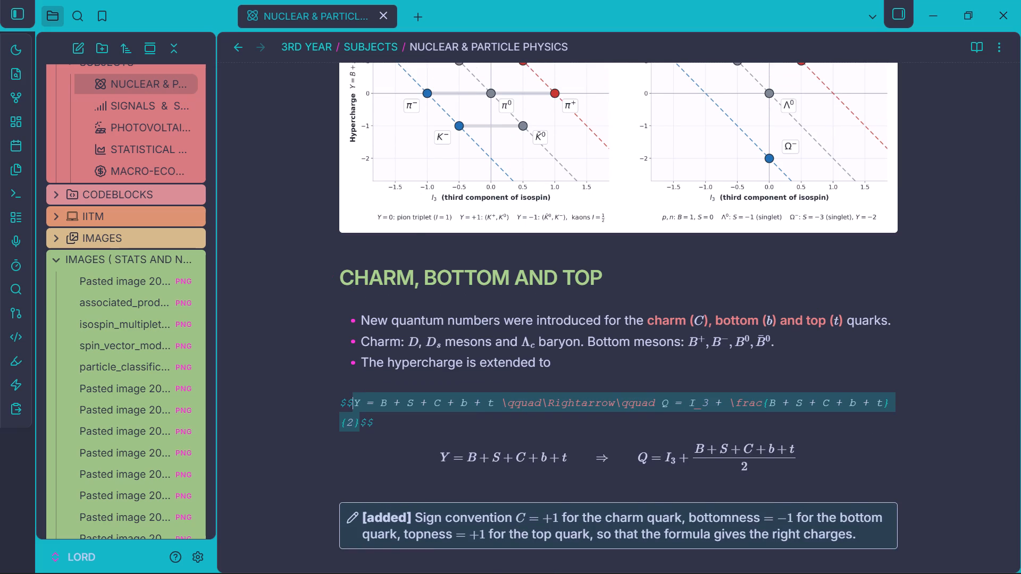
pyautogui.scroll(6, 445, 302)
pyautogui.click(630, 400)
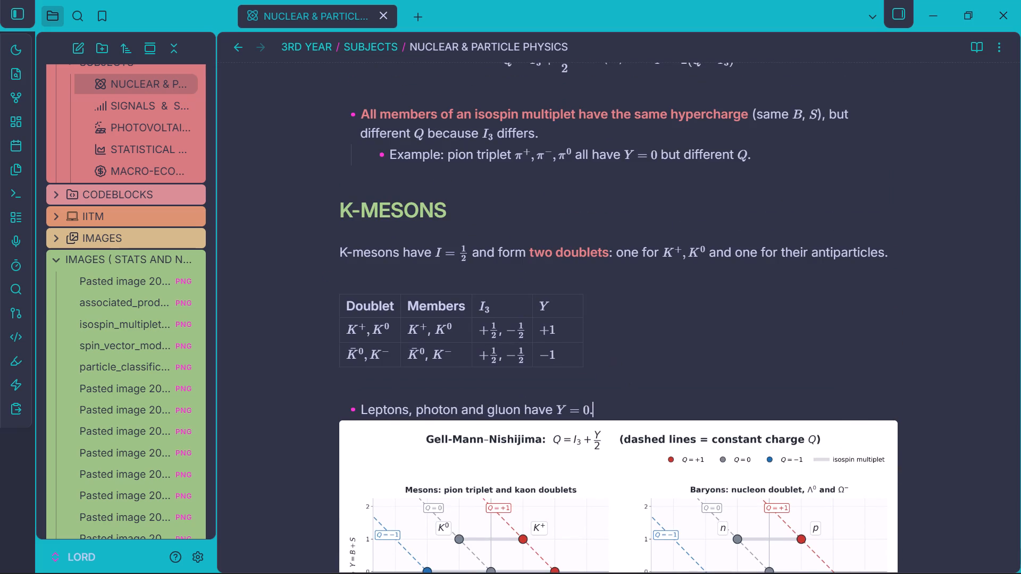
pyautogui.press('Return')
pyautogui.press('BackSpace')
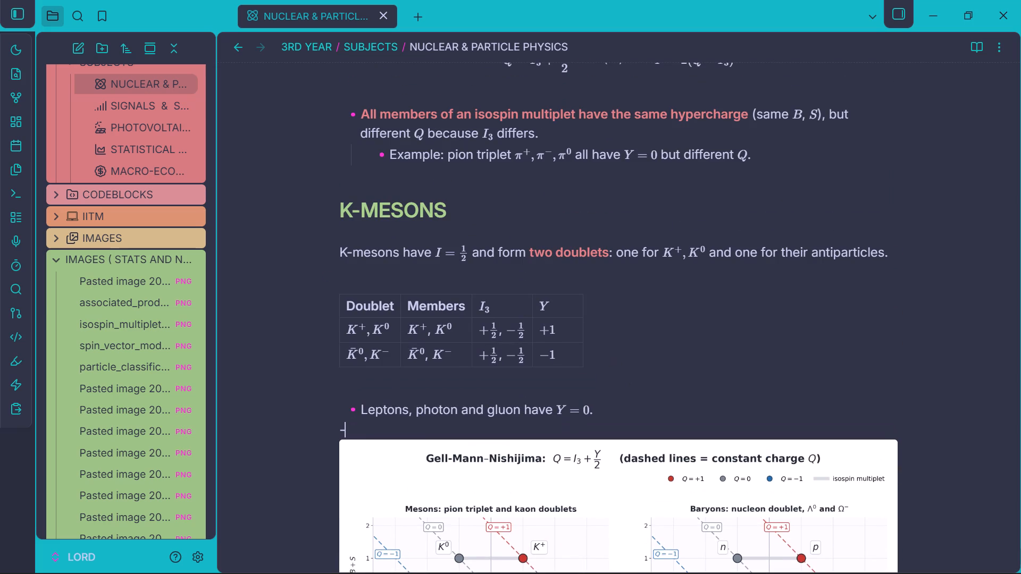
pyautogui.press('BackSpace')
# Remove the horizontal divider between the sign convention callout and the "4. Conservation laws" heading.
pyautogui.scroll(-1, 597, 382)
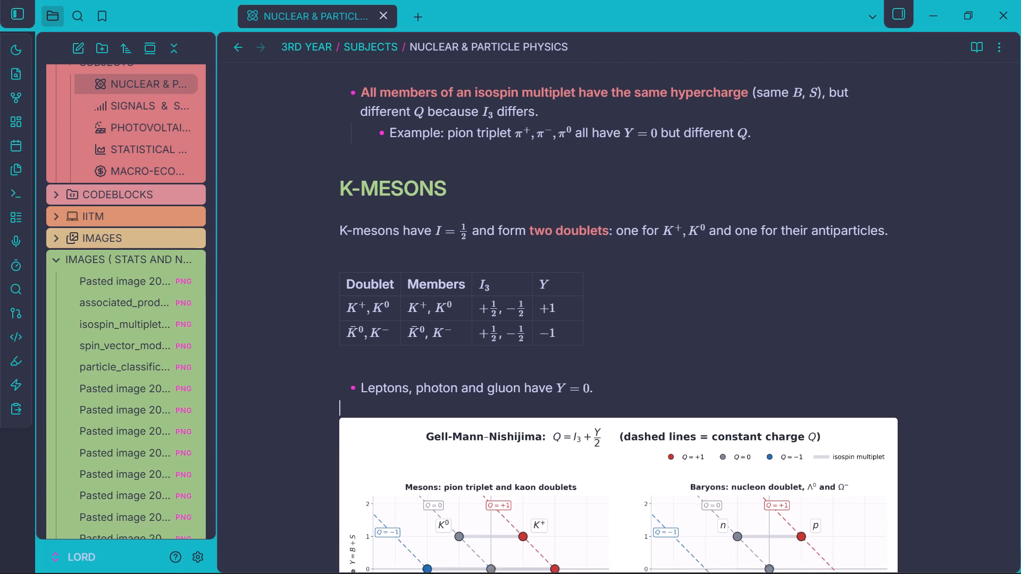
pyautogui.scroll(-2, 597, 382)
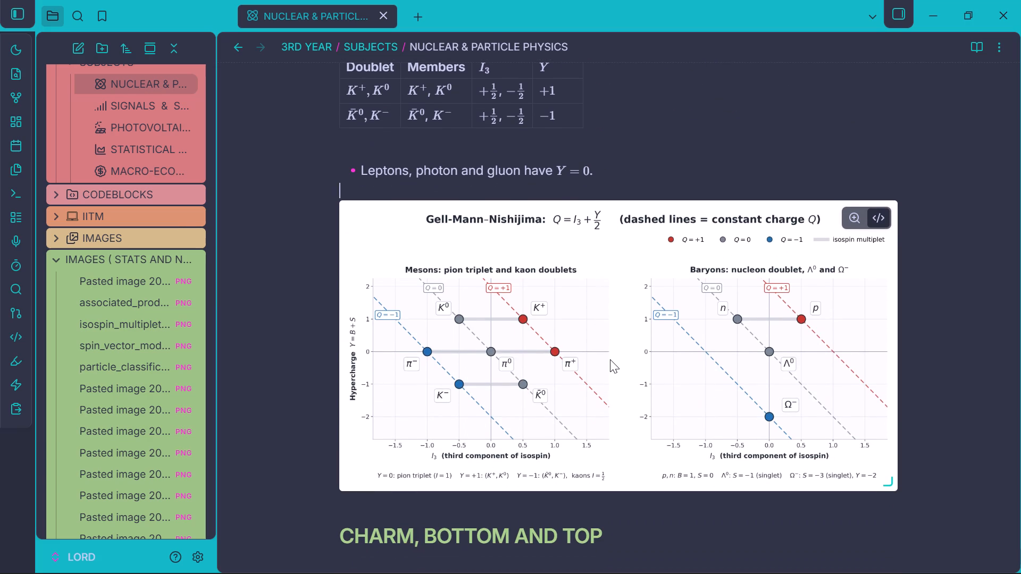
pyautogui.scroll(-5, 610, 359)
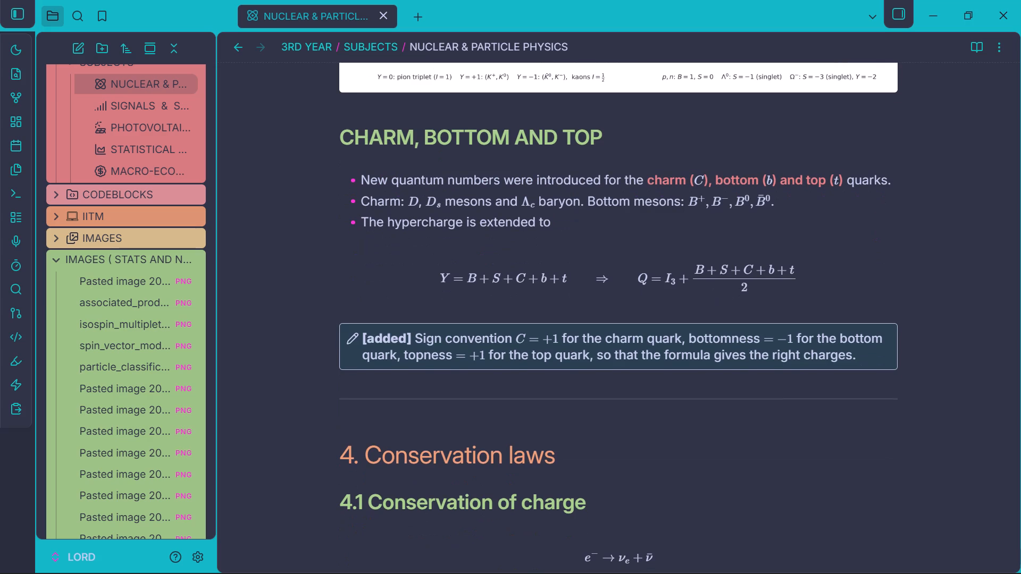
pyautogui.scroll(-1, 593, 387)
pyautogui.moveTo(399, 335); pyautogui.dragTo(367, 317)
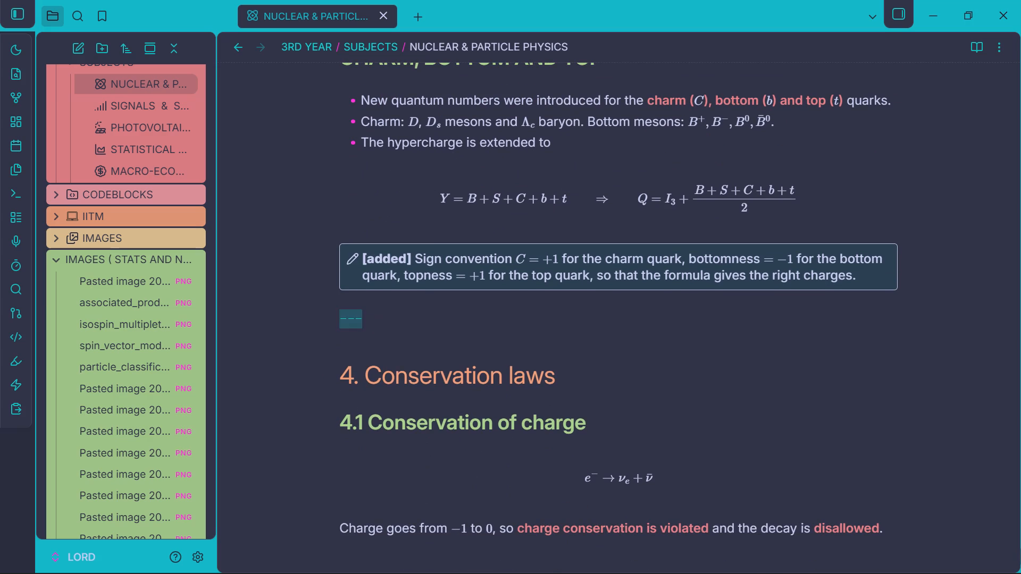
pyautogui.press('BackSpace')
# Reformat the "4. Conservation laws" heading as bold uppercase CONSERVATION LAWS without its number.
pyautogui.click(357, 350)
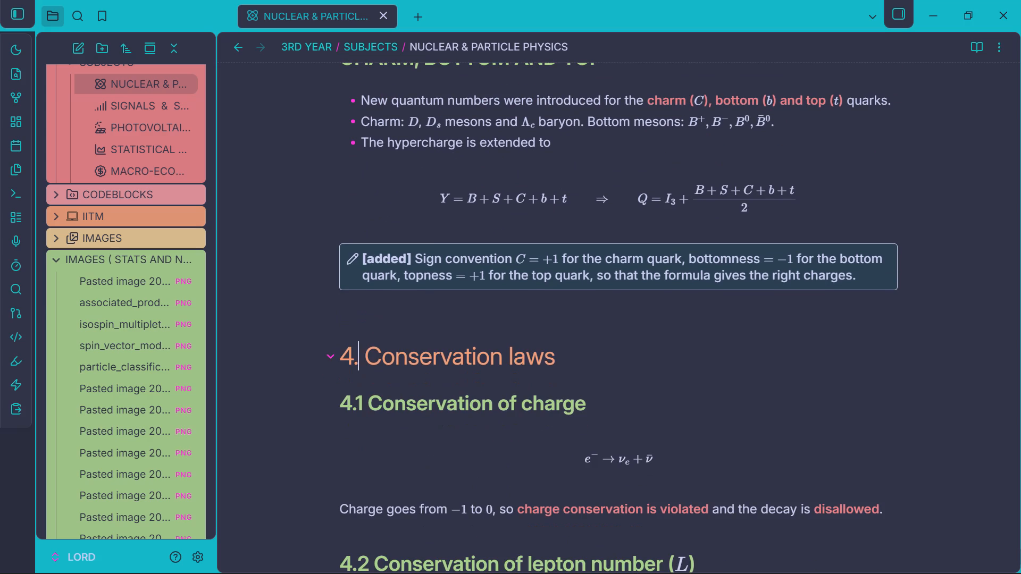
pyautogui.press('BackSpace')
pyautogui.press('BackSpace')
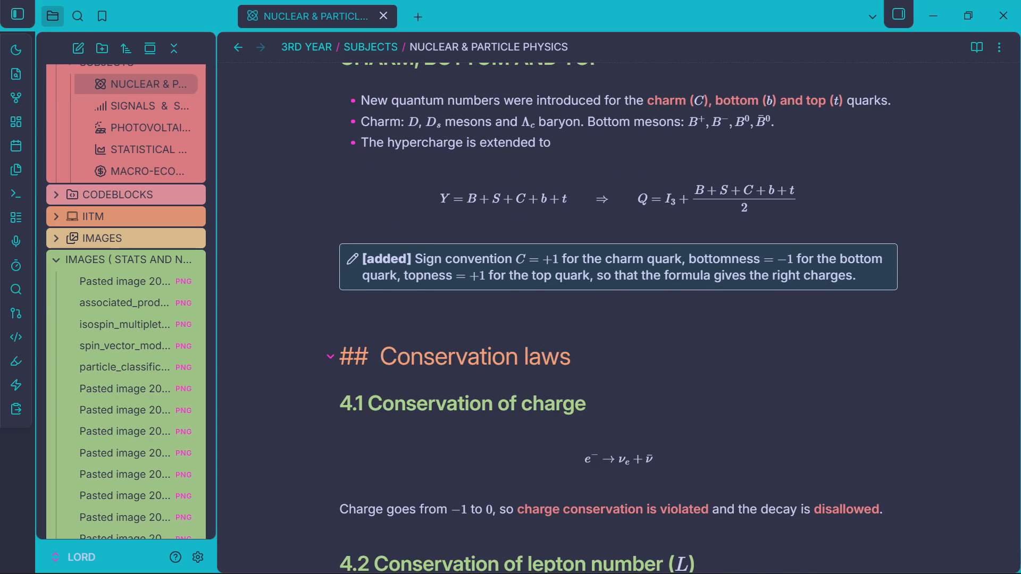
pyautogui.moveTo(376, 353); pyautogui.dragTo(703, 341)
pyautogui.hotkey('ctrl', 'alt', 'u')
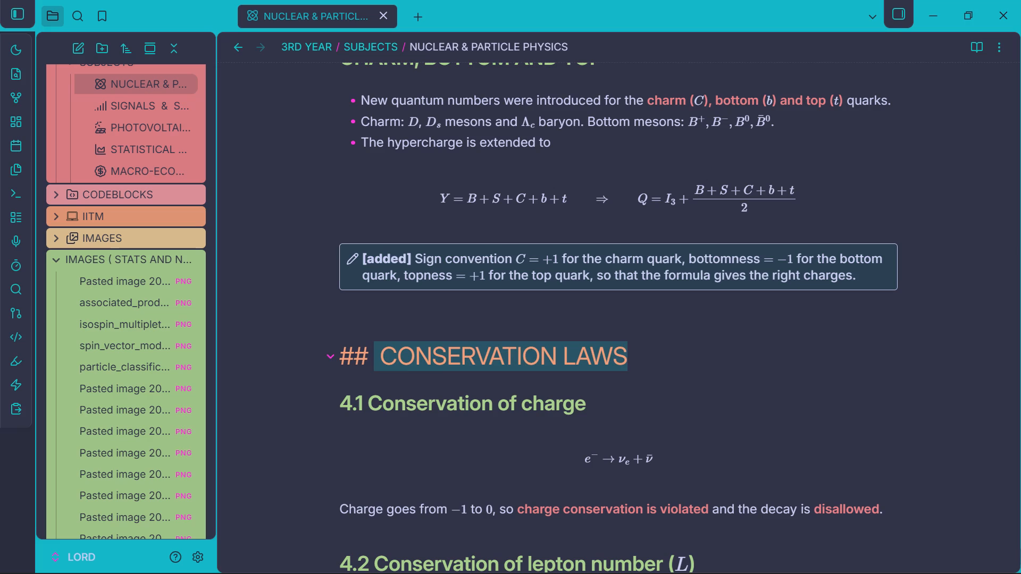
pyautogui.hotkey('ctrl', 'b')
pyautogui.hotkey('ctrl', 'a')
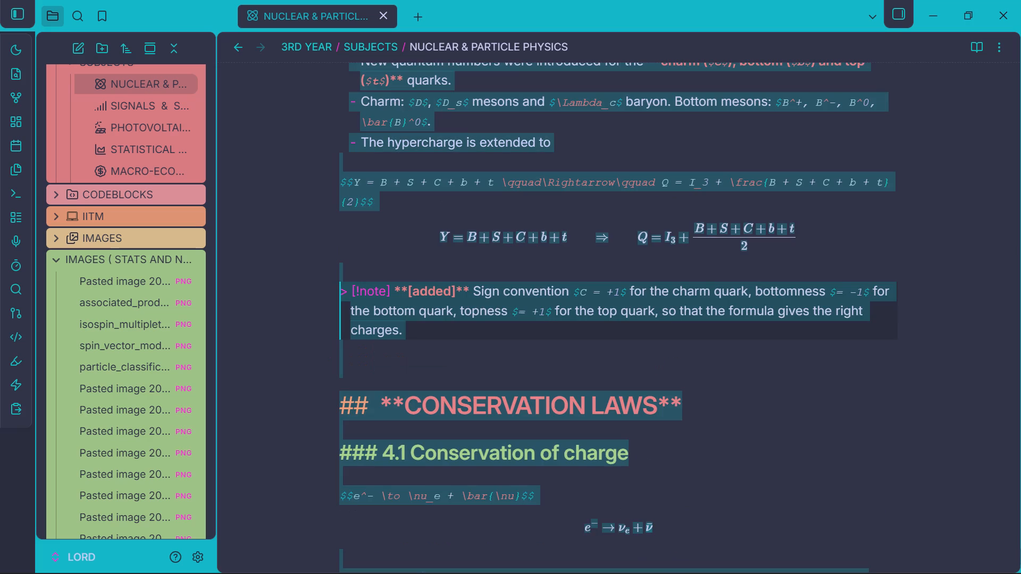
pyautogui.click(703, 341)
# Review the heading structure and numbering of the Quantum Numbers & Conservation Laws section, from Spin through Isospin.
pyautogui.scroll(-4, 396, 538)
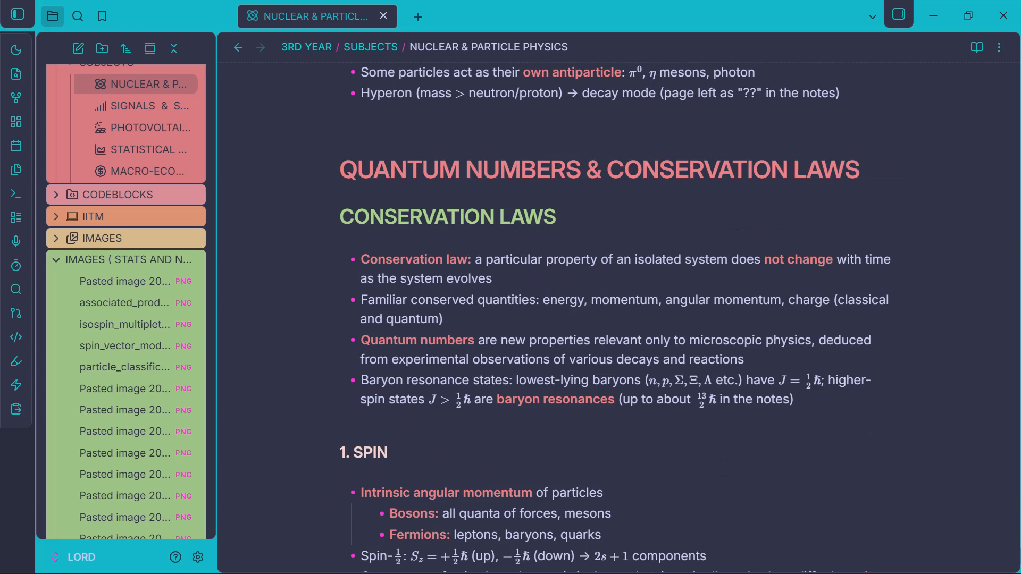
pyautogui.scroll(-5, 383, 478)
pyautogui.scroll(3, 396, 421)
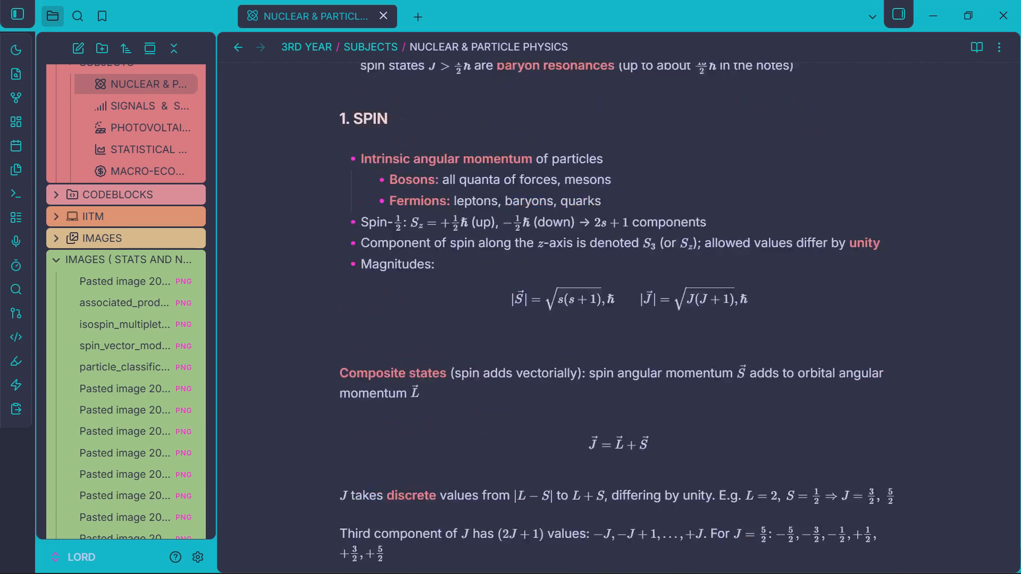
pyautogui.scroll(2, 396, 421)
pyautogui.scroll(-13, 396, 421)
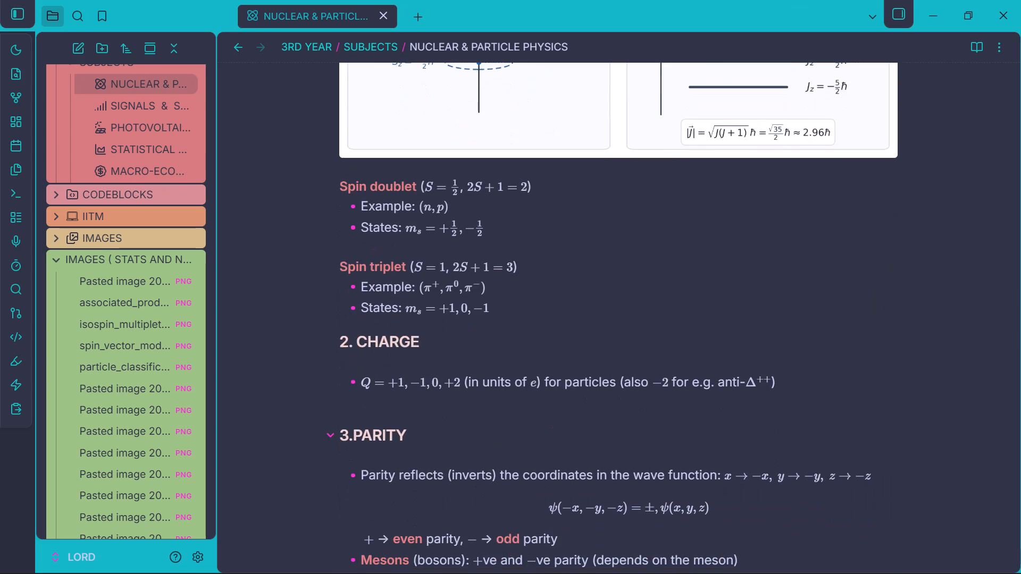
pyautogui.scroll(-7, 395, 422)
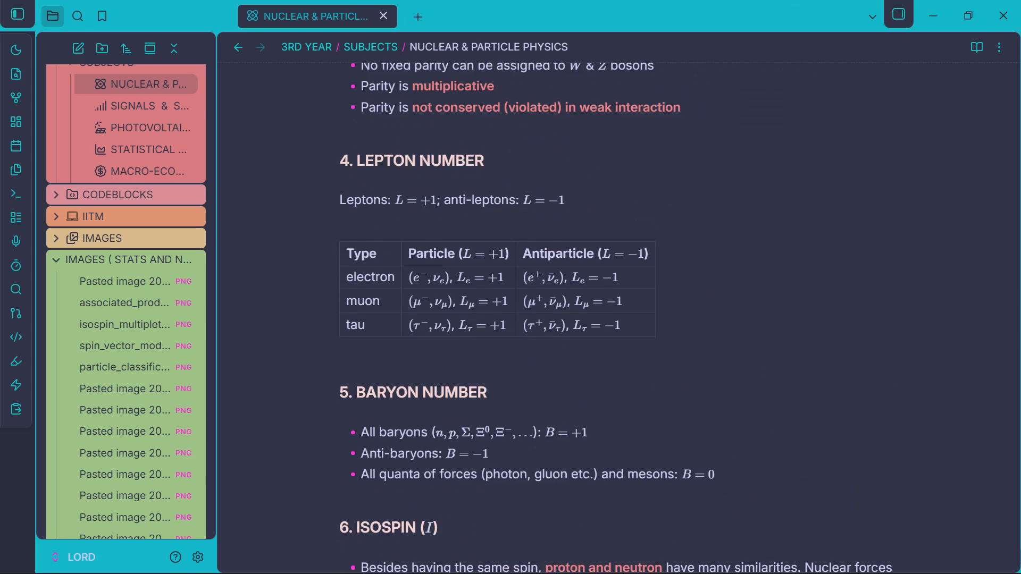
pyautogui.scroll(-4, 394, 424)
pyautogui.scroll(10, 394, 424)
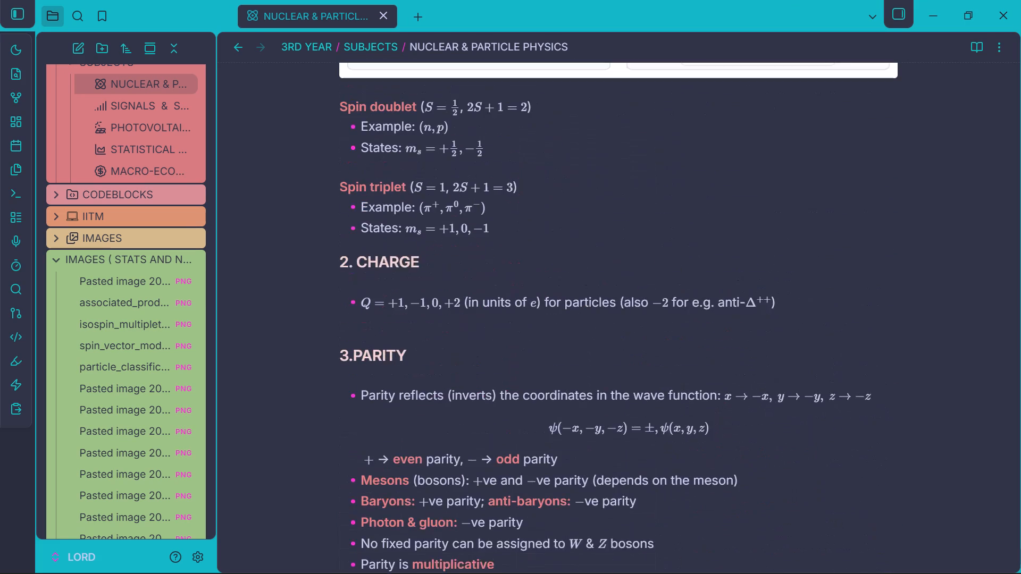
pyautogui.scroll(14, 394, 424)
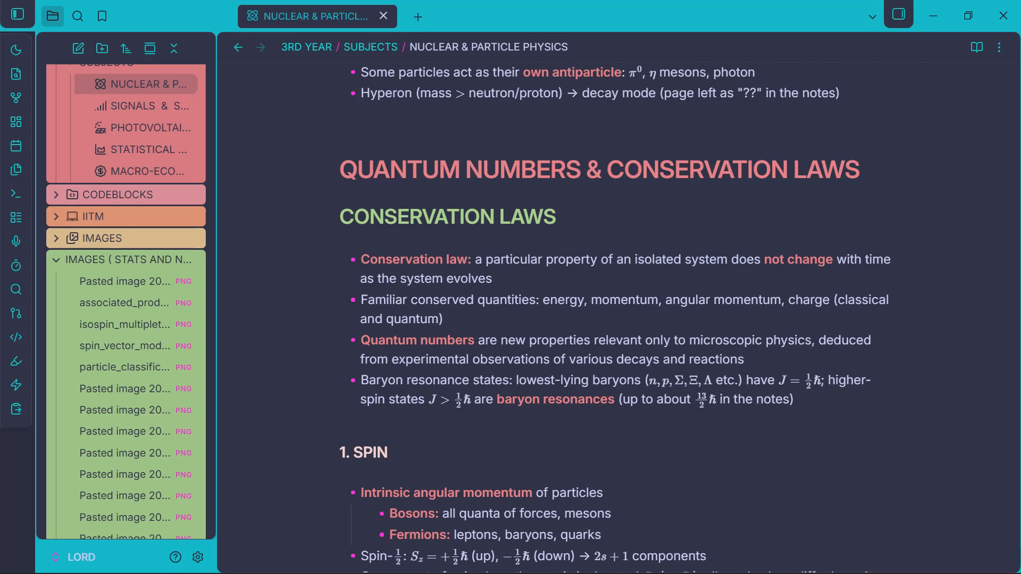
pyautogui.scroll(-11, 459, 319)
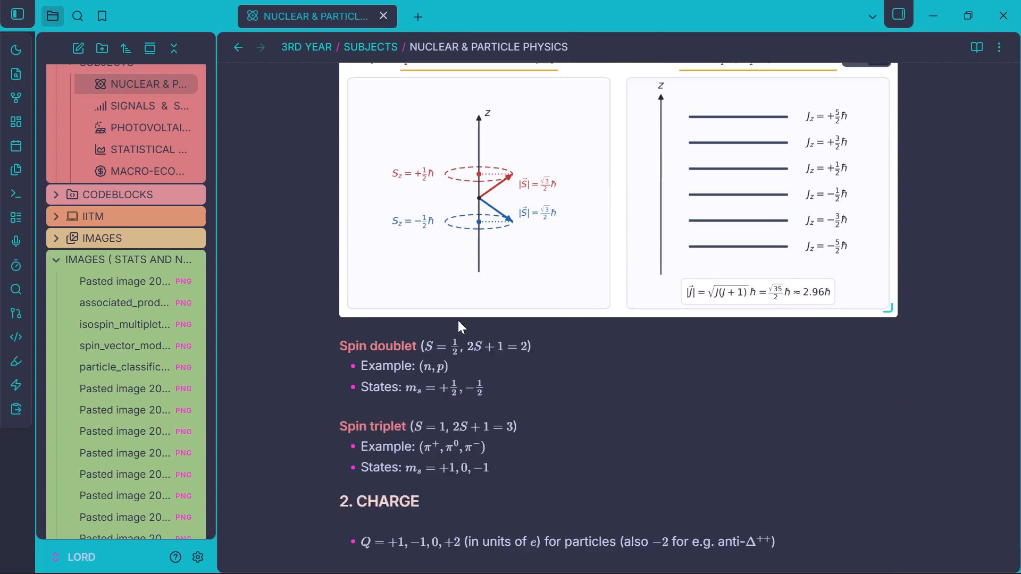
pyautogui.scroll(-18, 458, 320)
pyautogui.scroll(6, 457, 320)
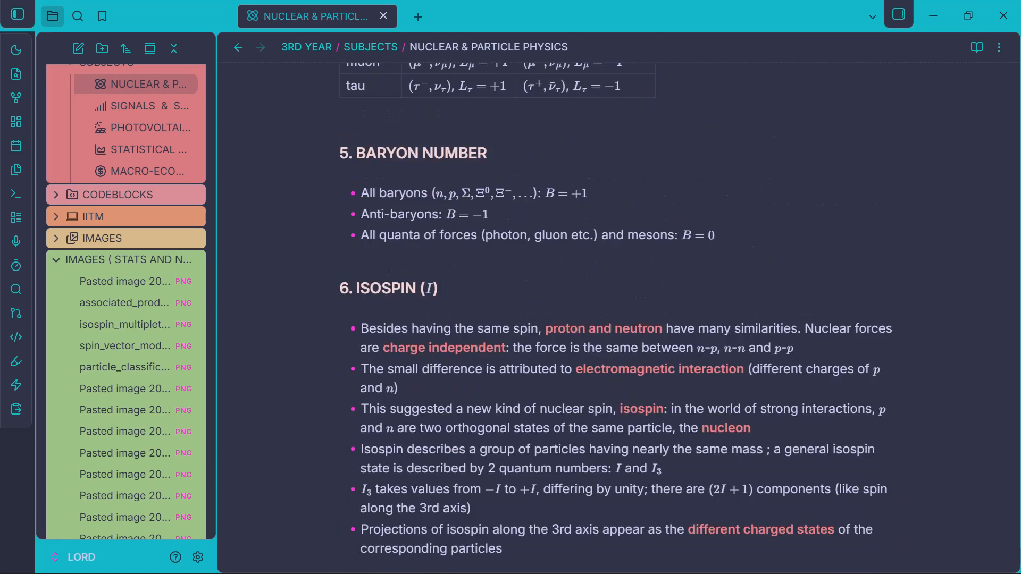
pyautogui.scroll(19, 457, 320)
pyautogui.scroll(4, 457, 320)
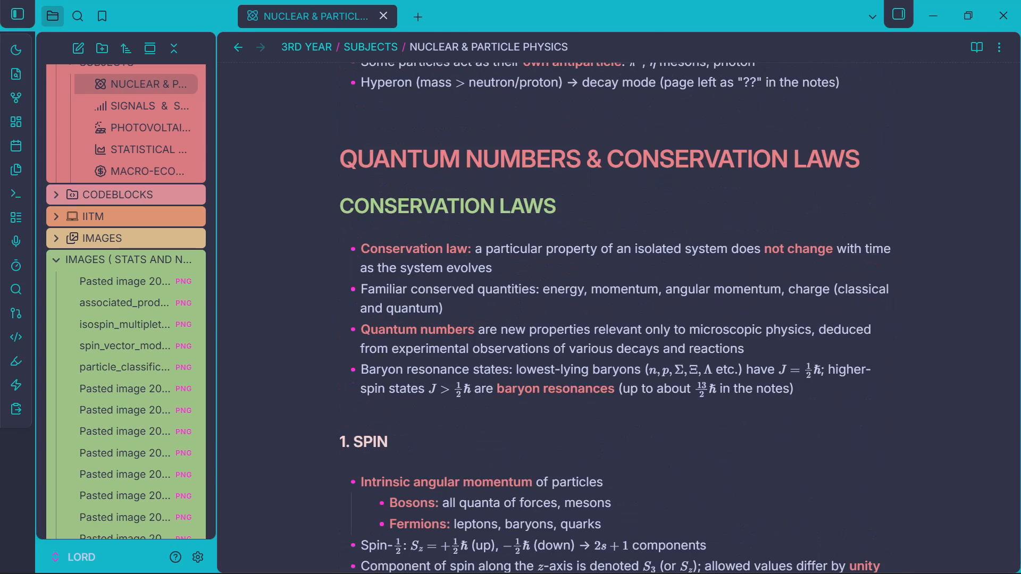
# Add a level-three heading QUANTUM NUMBERS between the baryon resonance bullet and the "1. SPIN" heading.
pyautogui.click(383, 421)
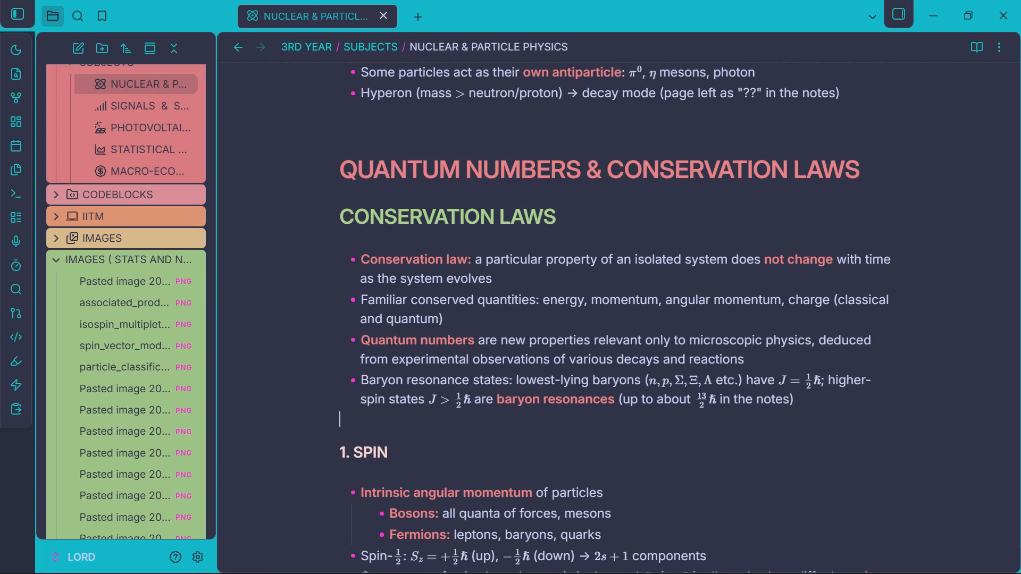
pyautogui.press('Return')
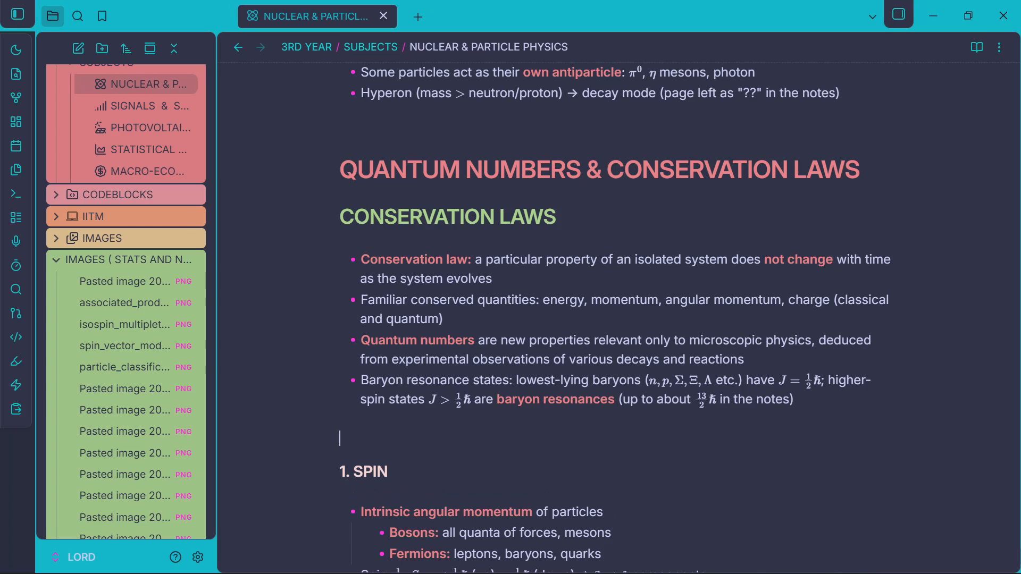
pyautogui.write('##')
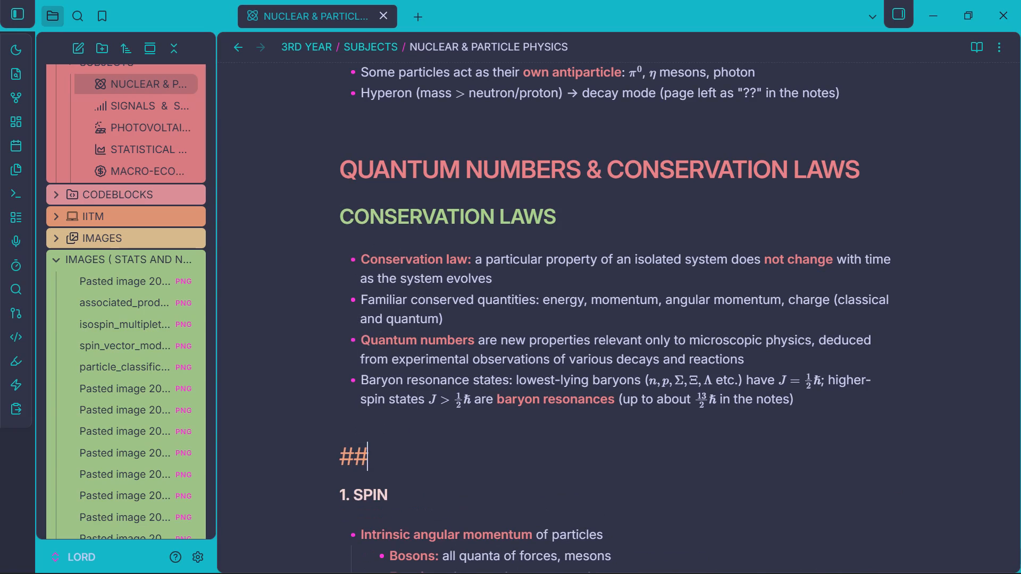
pyautogui.hotkey('shift', '#')
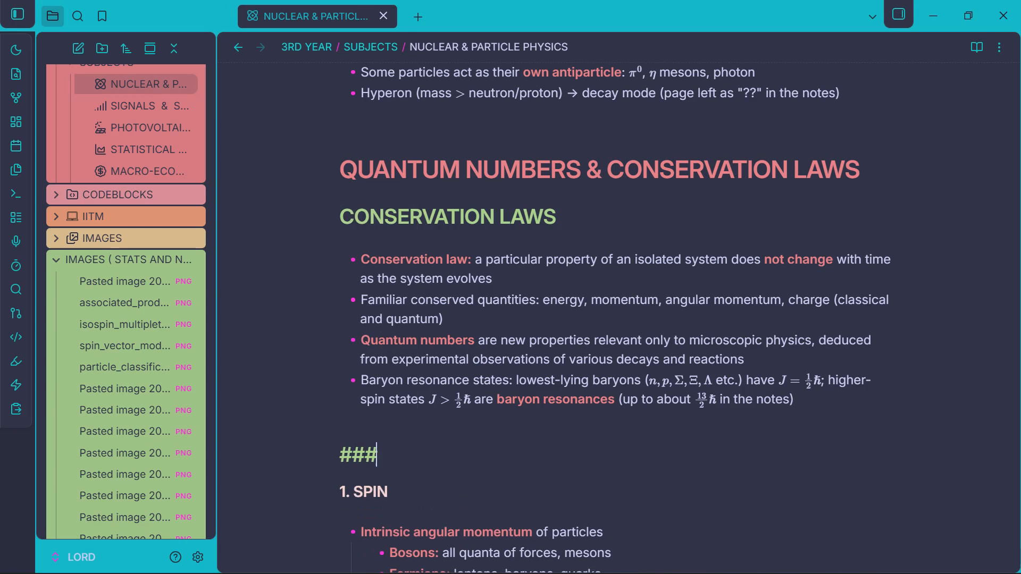
pyautogui.write('quan')
pyautogui.press('BackSpace')
pyautogui.press('BackSpace')
pyautogui.press('BackSpace')
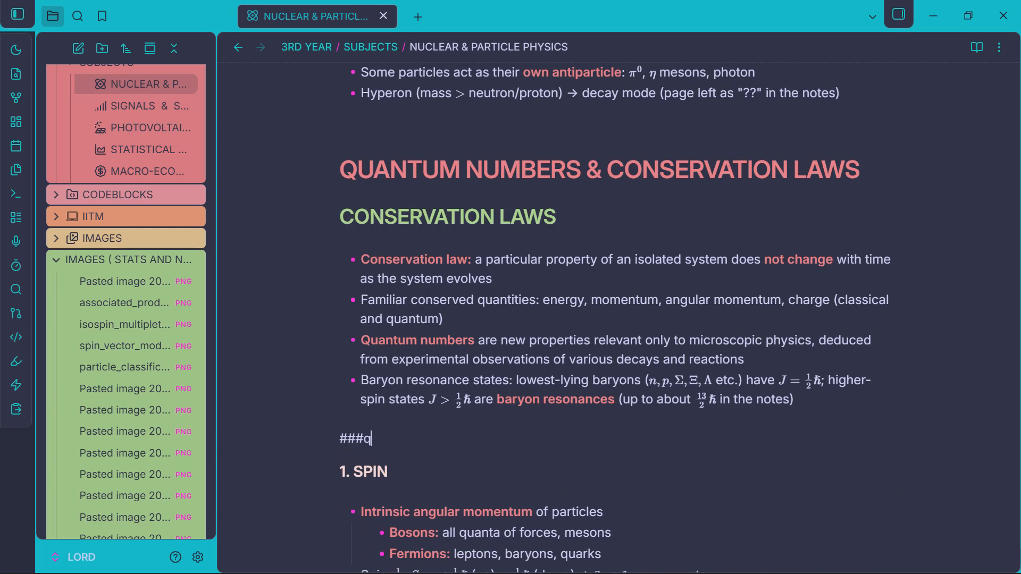
pyautogui.press('BackSpace')
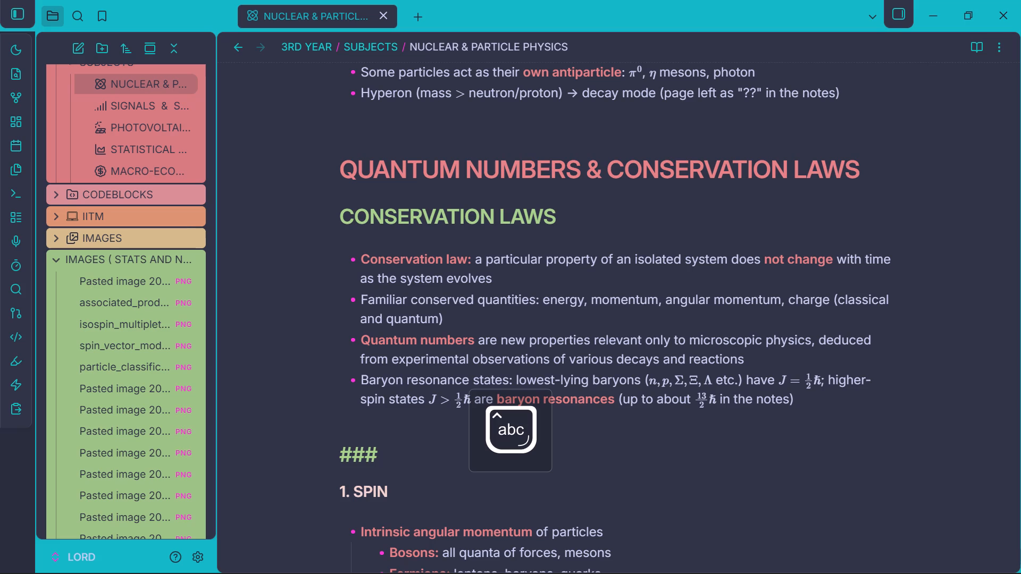
pyautogui.write('QUANTUM NUMBERS')
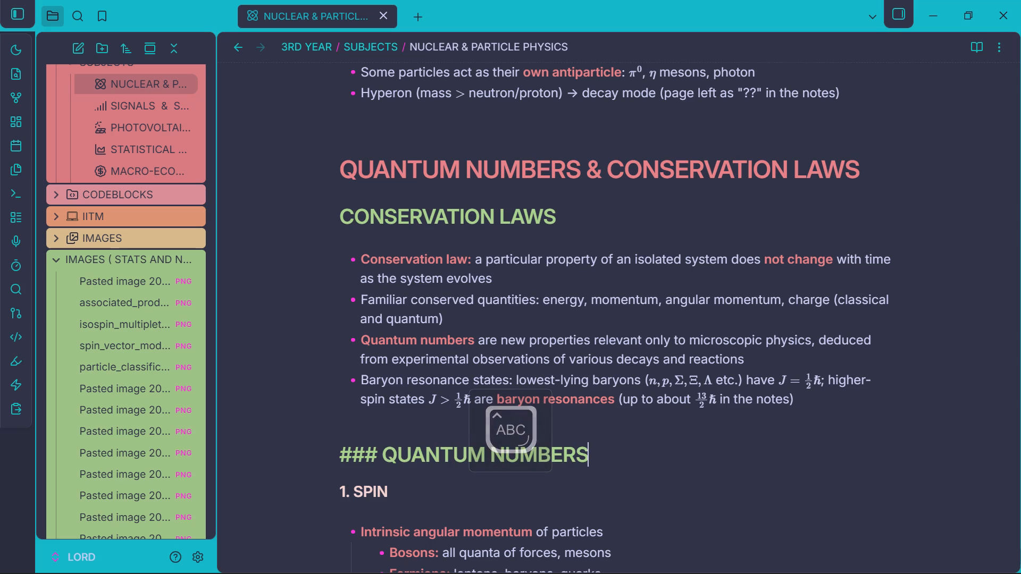
# Review the sections from Spin to the second CONSERVATION LAWS heading, checking headings and the dividers above CHARGE RELATION.
pyautogui.scroll(-13, 386, 421)
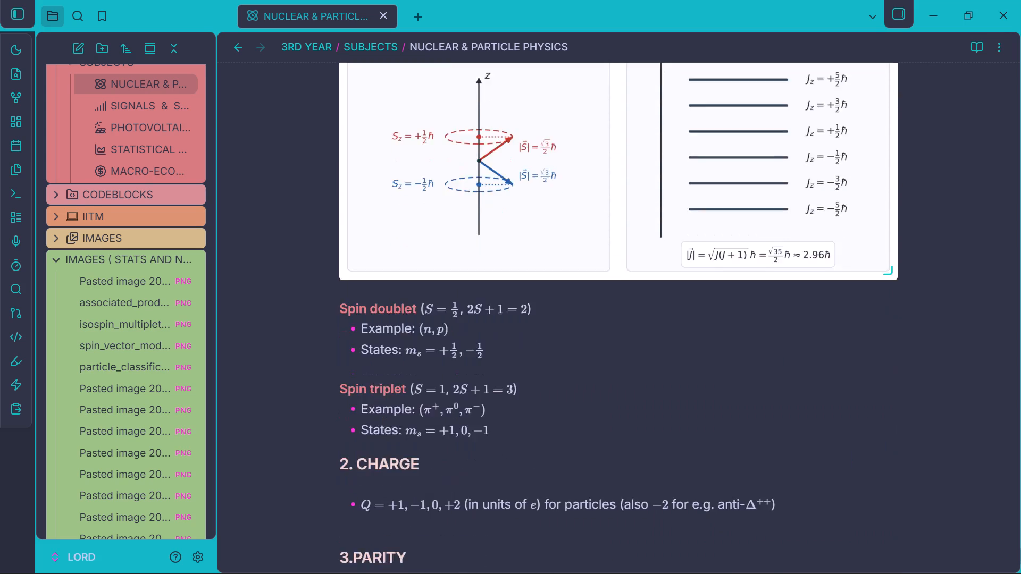
pyautogui.scroll(-18, 382, 421)
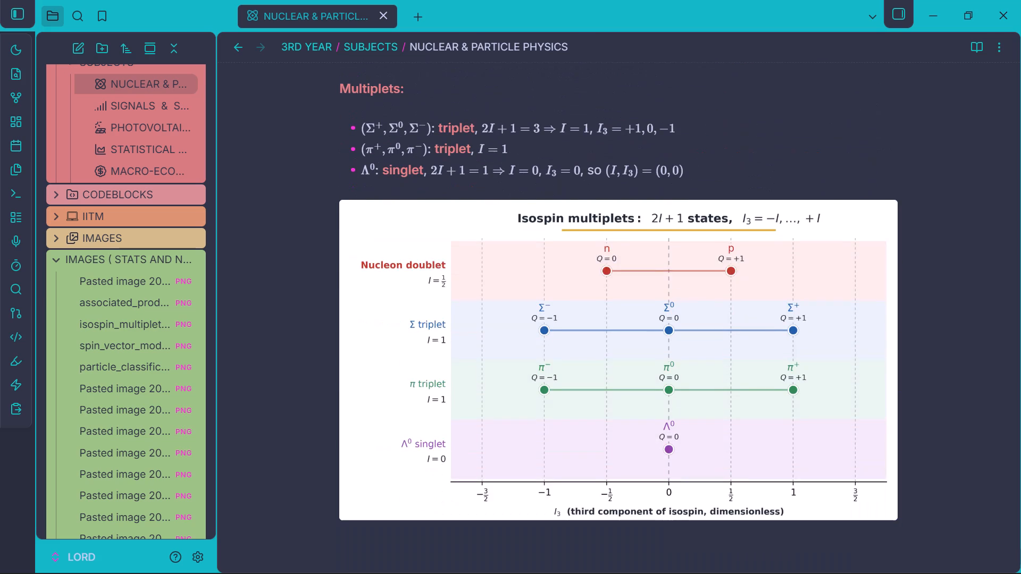
pyautogui.scroll(-14, 382, 421)
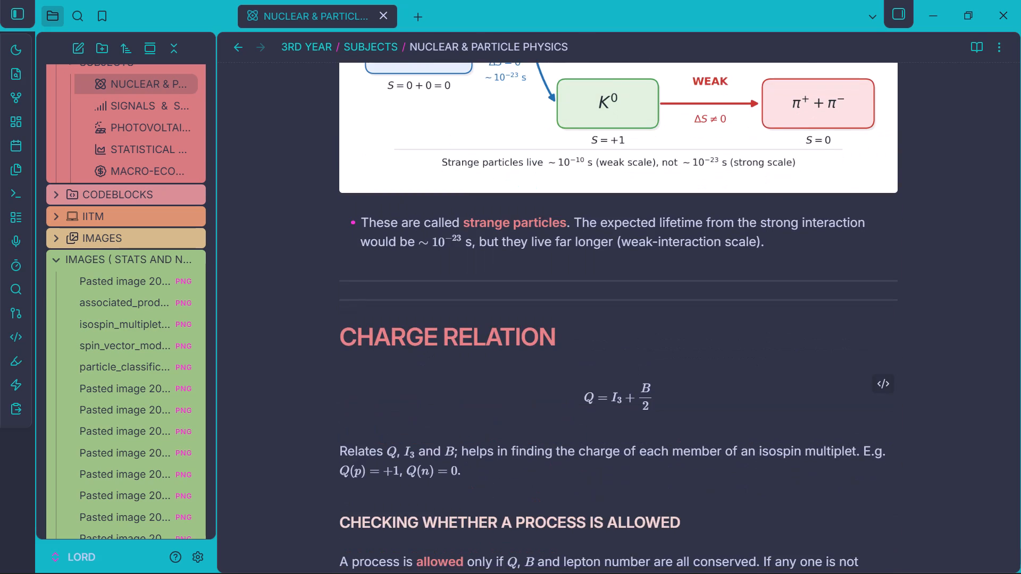
pyautogui.scroll(-13, 382, 421)
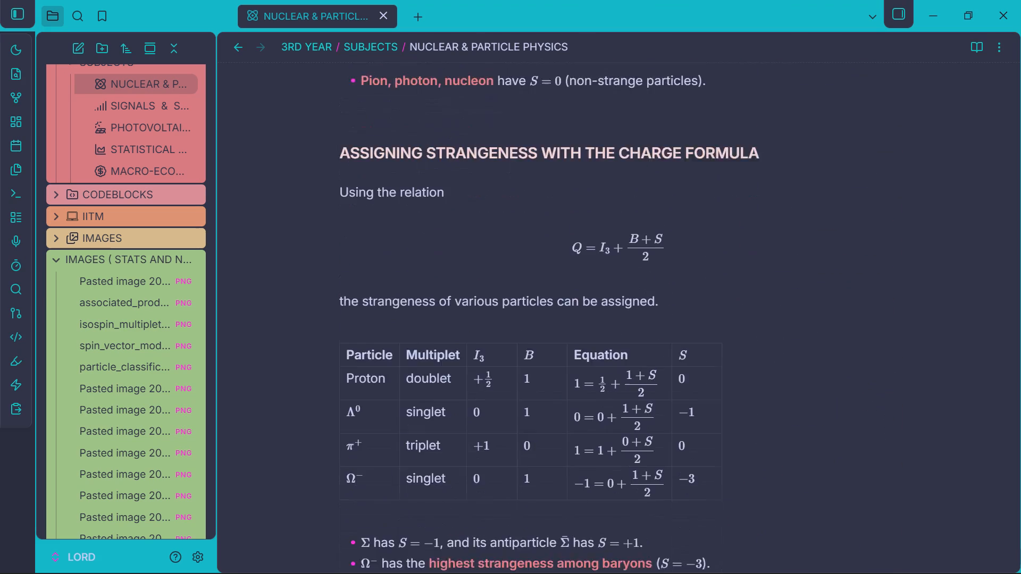
pyautogui.scroll(-12, 382, 421)
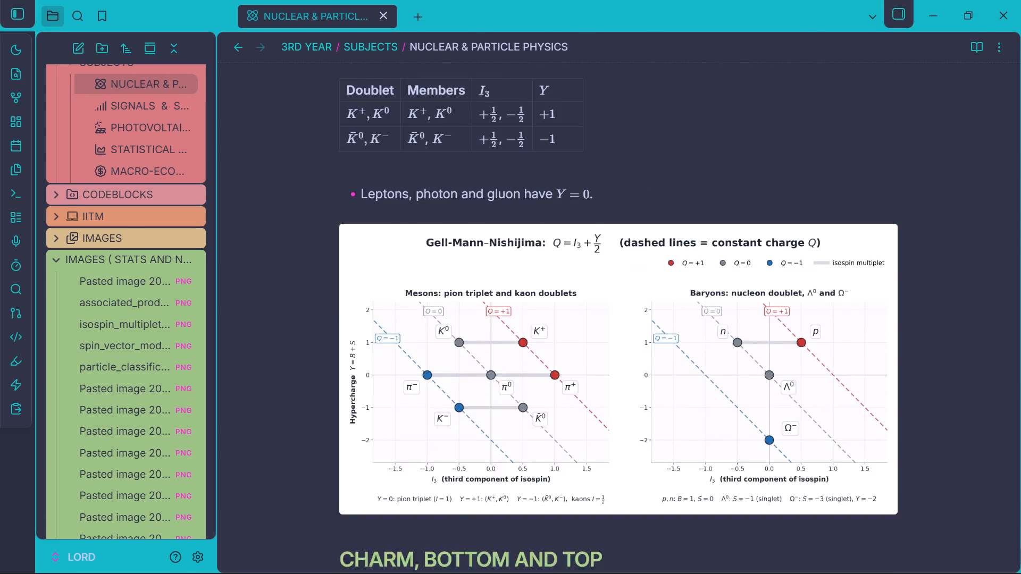
pyautogui.scroll(-5, 382, 421)
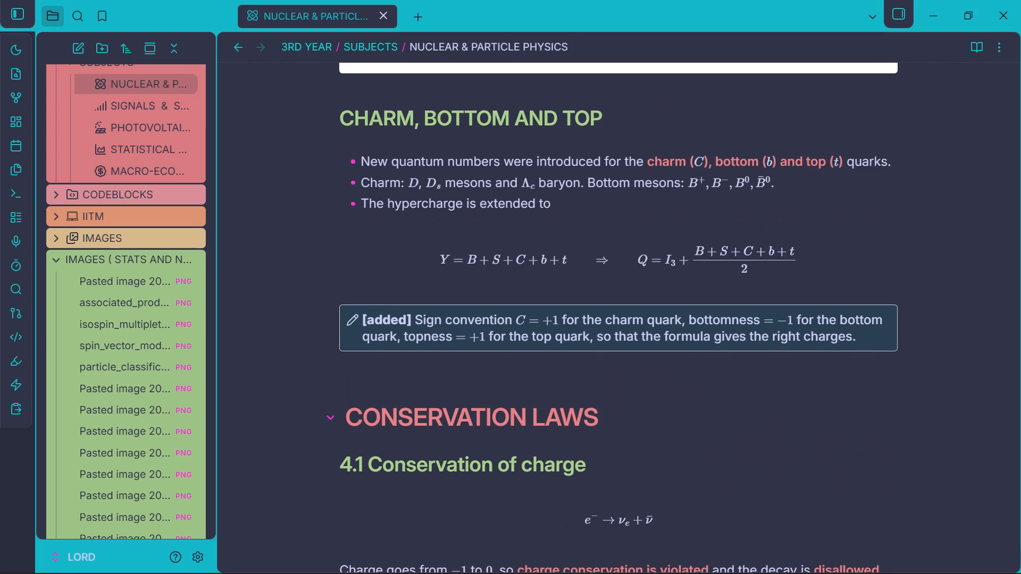
pyautogui.scroll(16, 376, 422)
pyautogui.scroll(13, 376, 422)
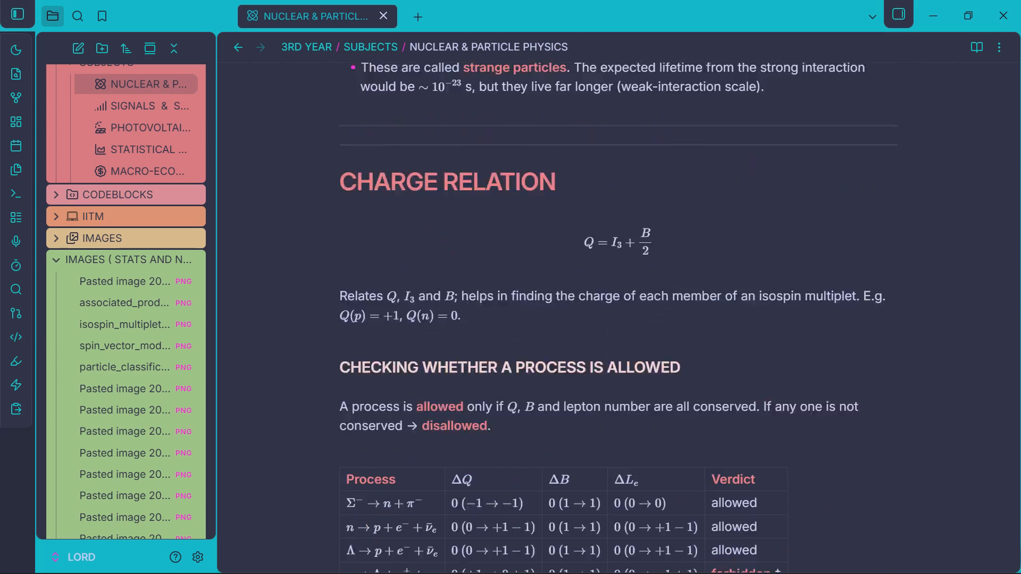
pyautogui.scroll(3, 376, 422)
# Insert two horizontal dividers between the sign convention callout and the CONSERVATION LAWS heading, keeping only one blank line above the heading.
pyautogui.scroll(-5, 350, 492)
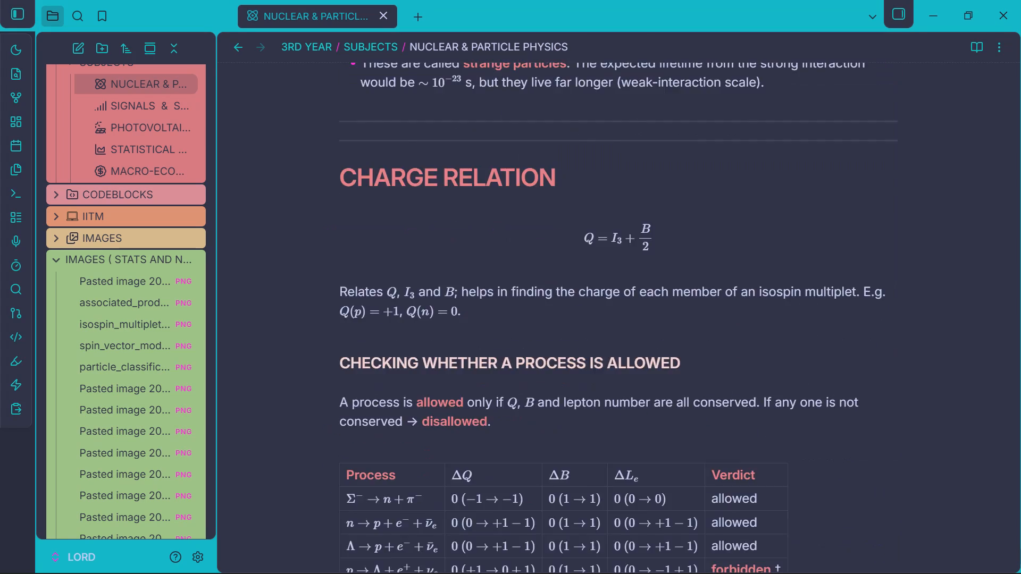
pyautogui.scroll(-19, 354, 484)
pyautogui.scroll(-3, 366, 479)
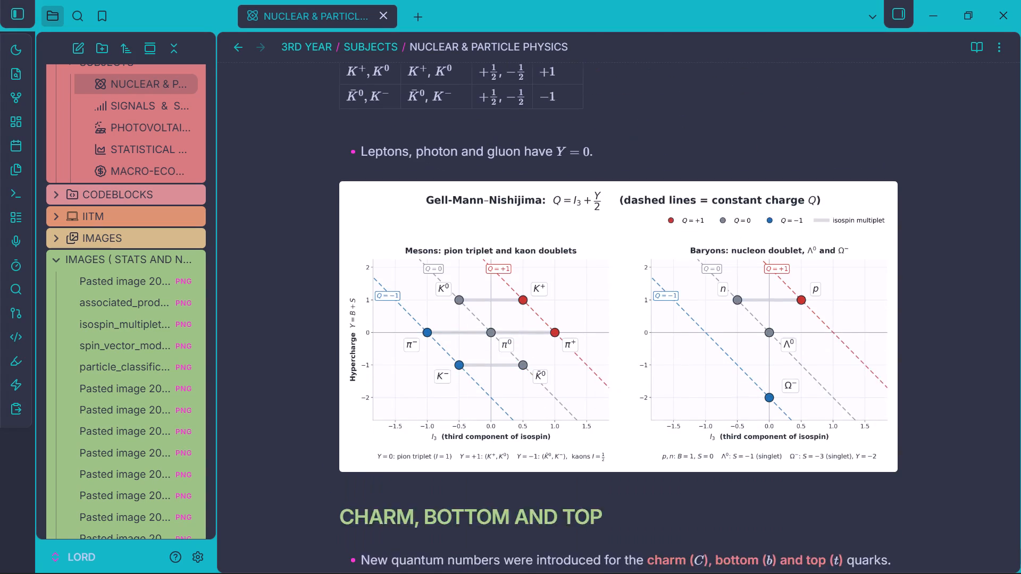
pyautogui.scroll(-6, 366, 479)
pyautogui.click(386, 289)
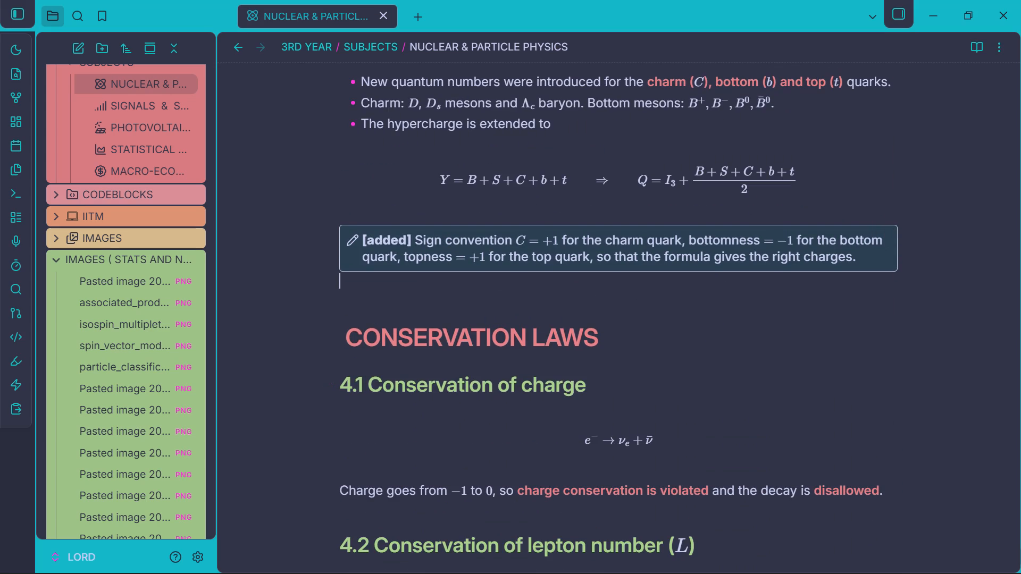
pyautogui.press('Return')
pyautogui.write('---')
pyautogui.press('Return')
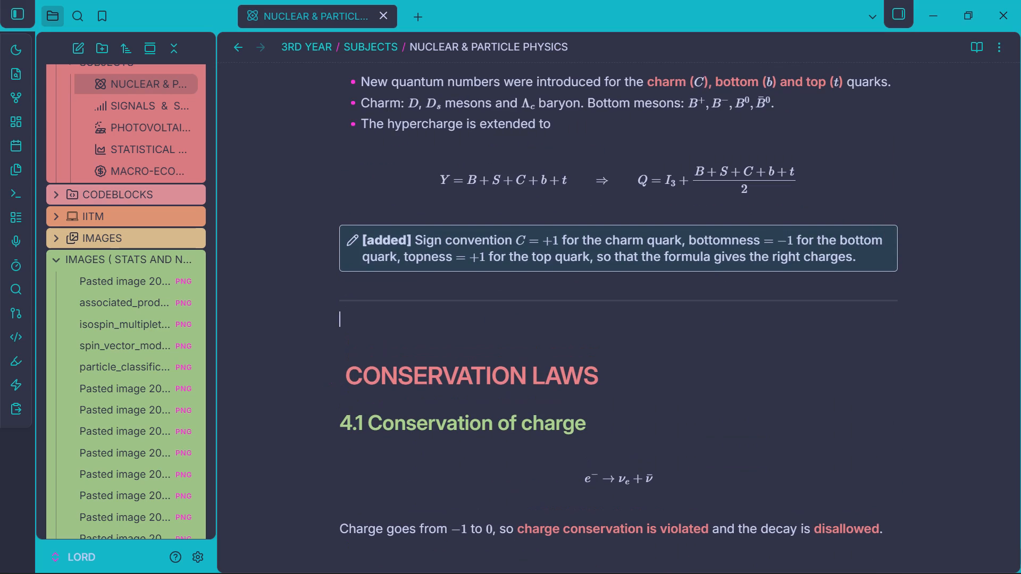
pyautogui.write('-0-')
pyautogui.press('BackSpace')
pyautogui.press('BackSpace')
pyautogui.write('--')
pyautogui.press('Return')
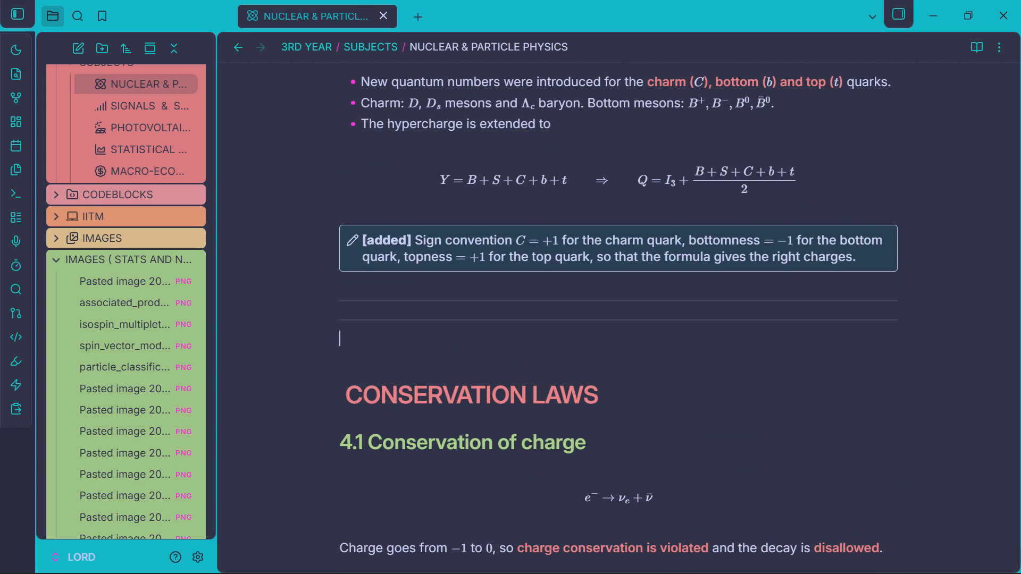
pyautogui.click(348, 393)
pyautogui.click(344, 360)
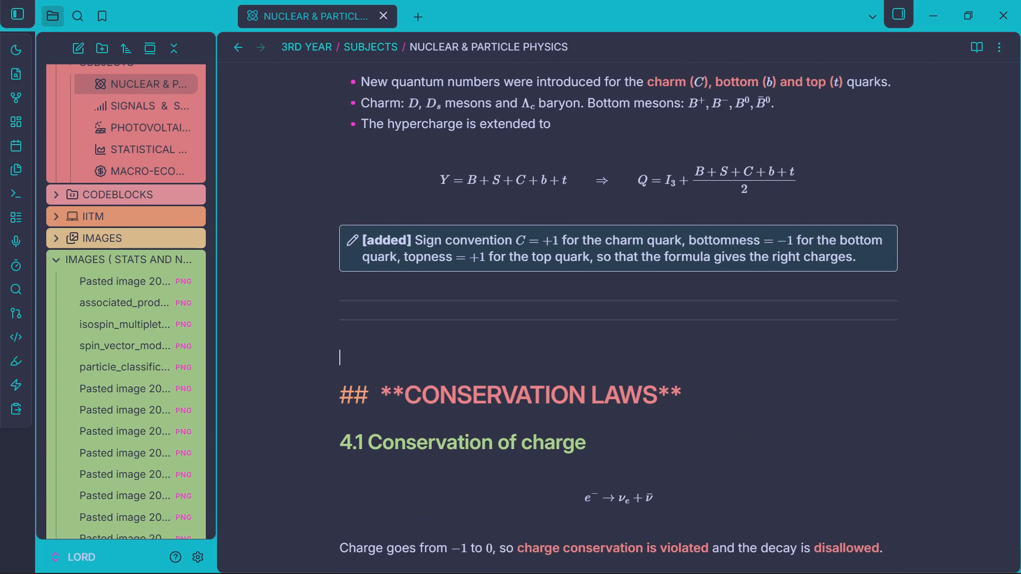
pyautogui.press('BackSpace')
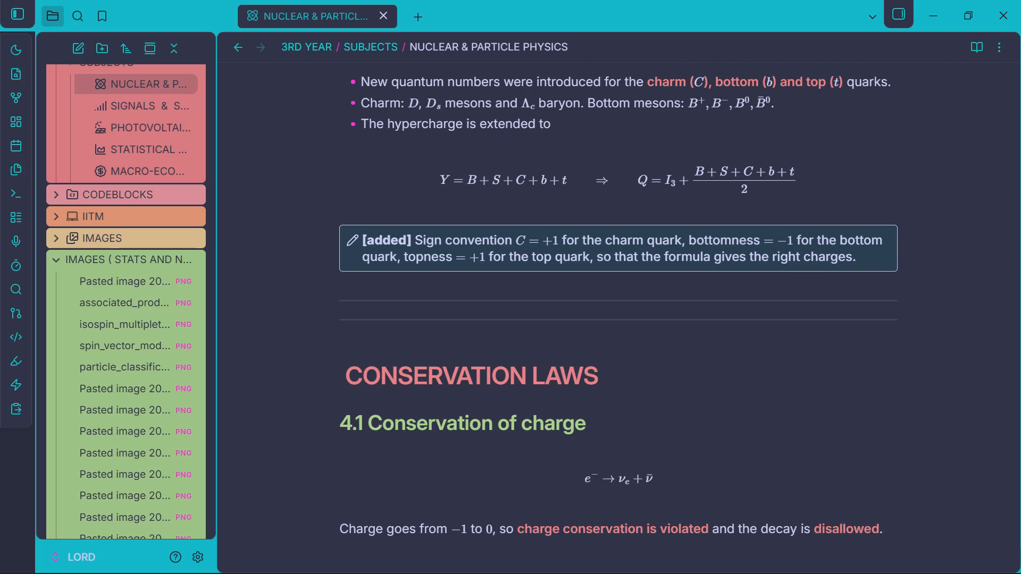
# Reformat the "4.1 Conservation of charge" heading as uppercase CONSERVATION OF CHARGE without its number.
pyautogui.click(375, 418)
pyautogui.press('BackSpace')
pyautogui.press('BackSpace')
pyautogui.press('BackSpace')
pyautogui.press('BackSpace')
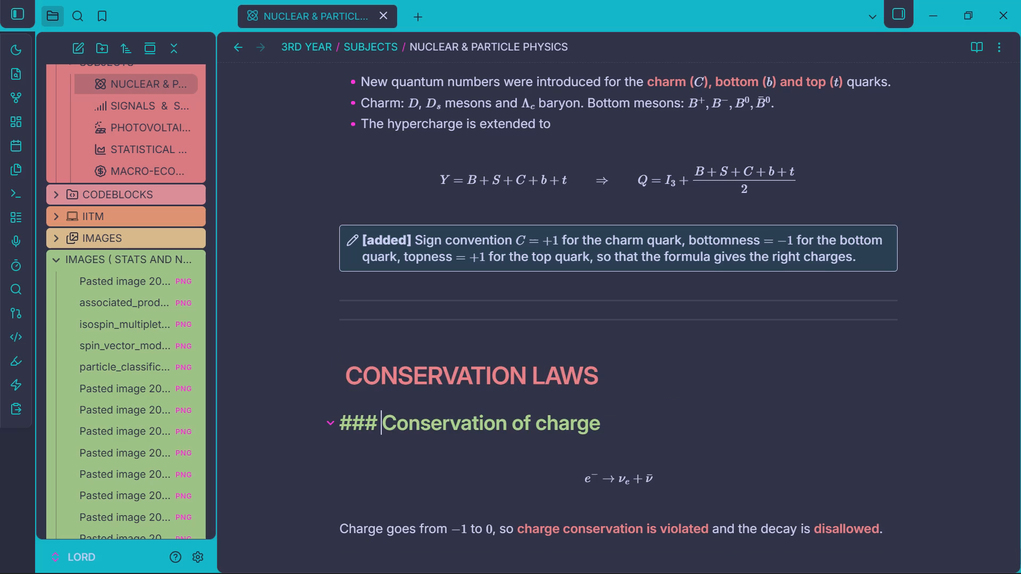
pyautogui.moveTo(381, 421); pyautogui.dragTo(731, 419)
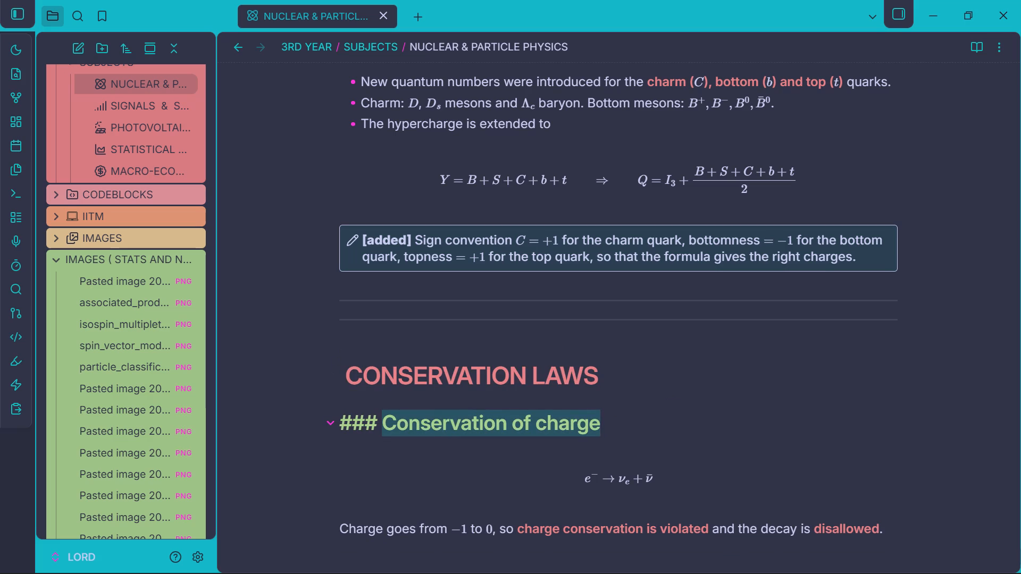
pyautogui.hotkey('ctrl', 'alt', 'u')
# Reformat the "4.2 Conservation of lepton number (L)" heading as uppercase CONSERVATION OF LEPTON NUMBER (L) without its number.
pyautogui.scroll(8, 712, 421)
pyautogui.scroll(-4, 712, 421)
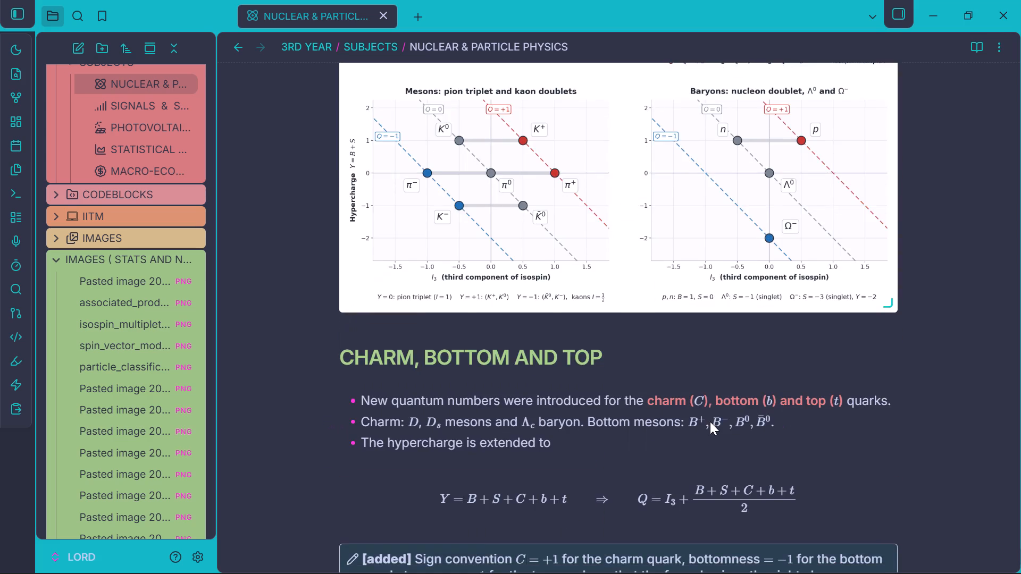
pyautogui.scroll(-2, 710, 421)
pyautogui.scroll(-2, 621, 466)
pyautogui.scroll(-2, 529, 424)
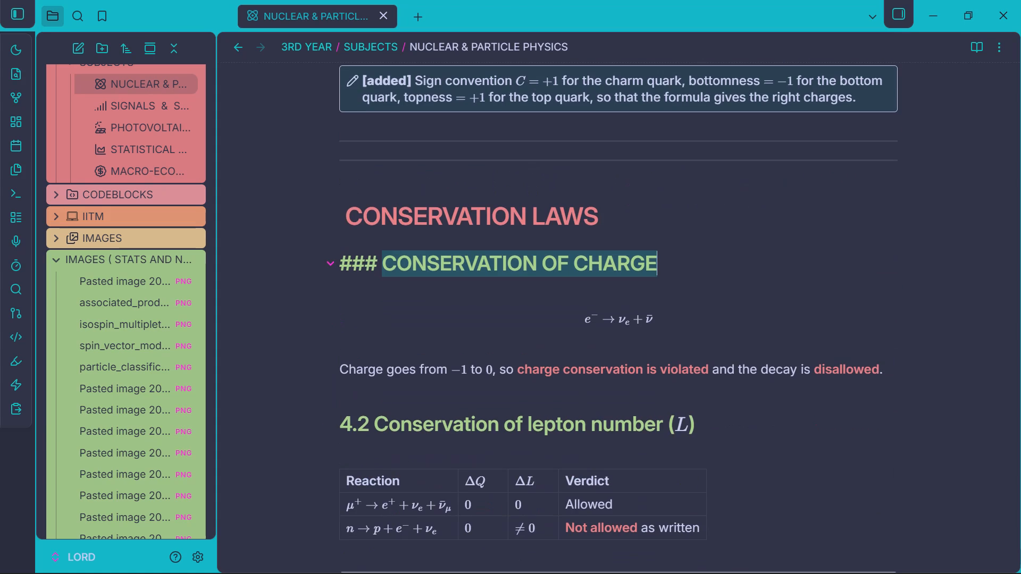
pyautogui.scroll(-1, 508, 426)
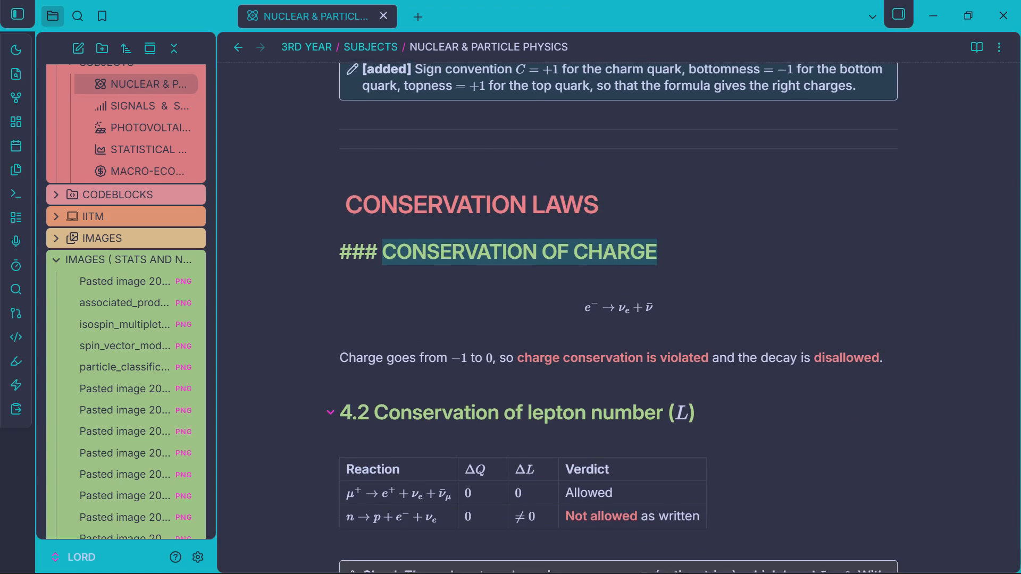
pyautogui.click(371, 330)
pyautogui.press('BackSpace')
pyautogui.press('BackSpace')
pyautogui.press('BackSpace')
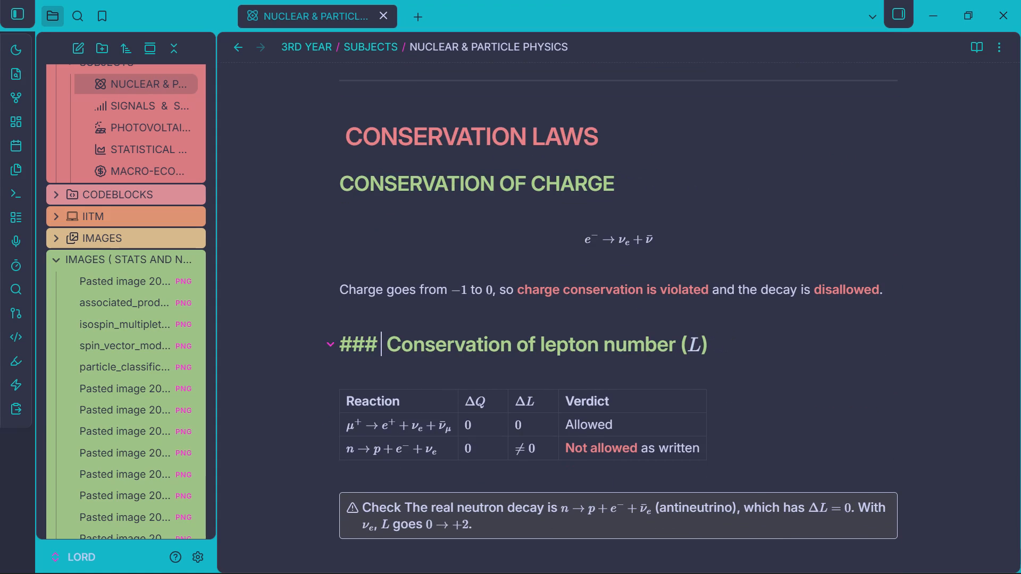
pyautogui.moveTo(381, 342); pyautogui.dragTo(375, 342)
pyautogui.moveTo(384, 342); pyautogui.dragTo(674, 336)
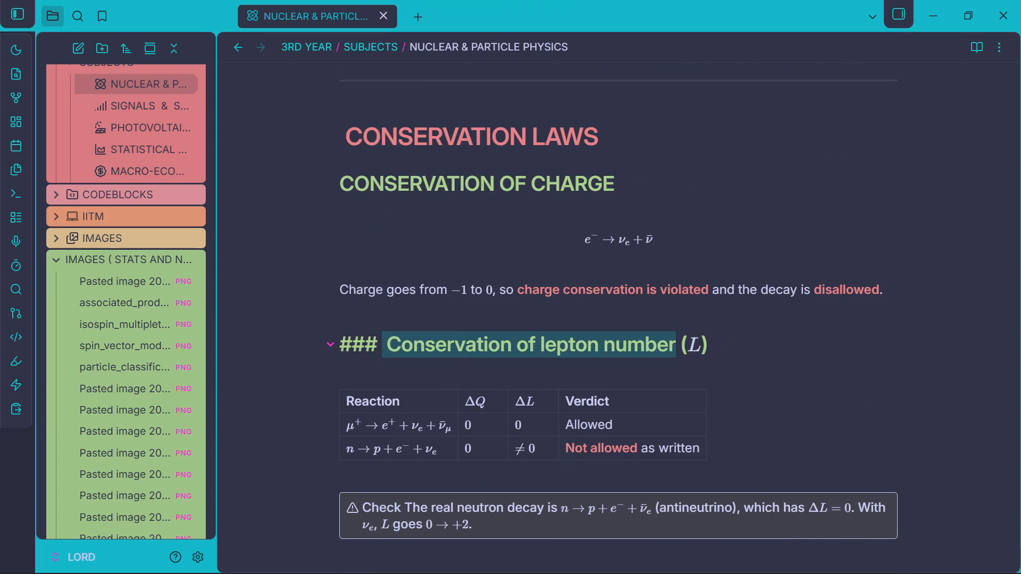
pyautogui.moveTo(674, 336); pyautogui.dragTo(674, 335)
pyautogui.hotkey('ctrl', 'alt', 'u')
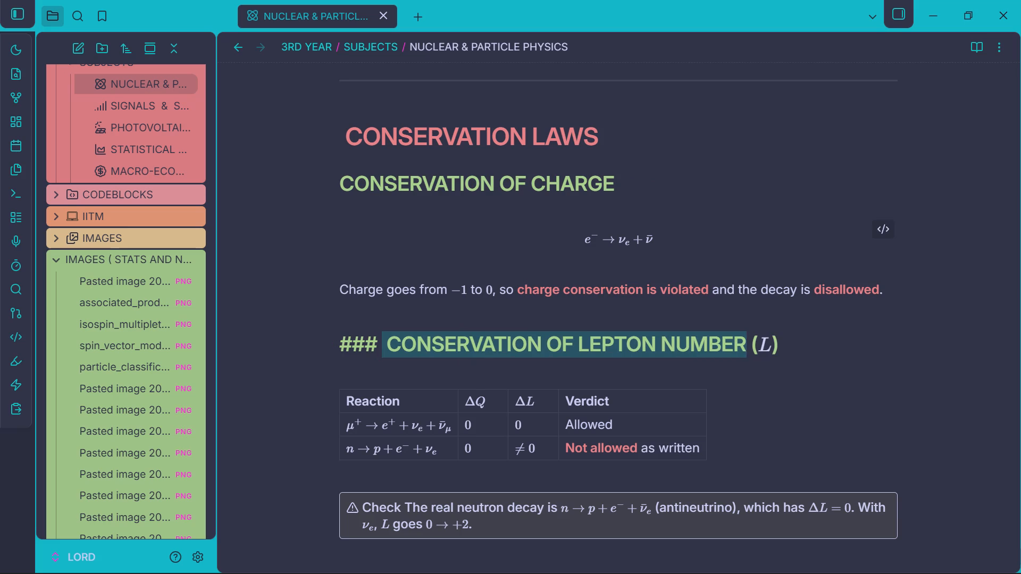
pyautogui.click(448, 227)
pyautogui.click(460, 203)
# Review the headings and spacing from Quantum Numbers & Conservation Laws down to the conservation of baryon number section.
pyautogui.scroll(12, 459, 260)
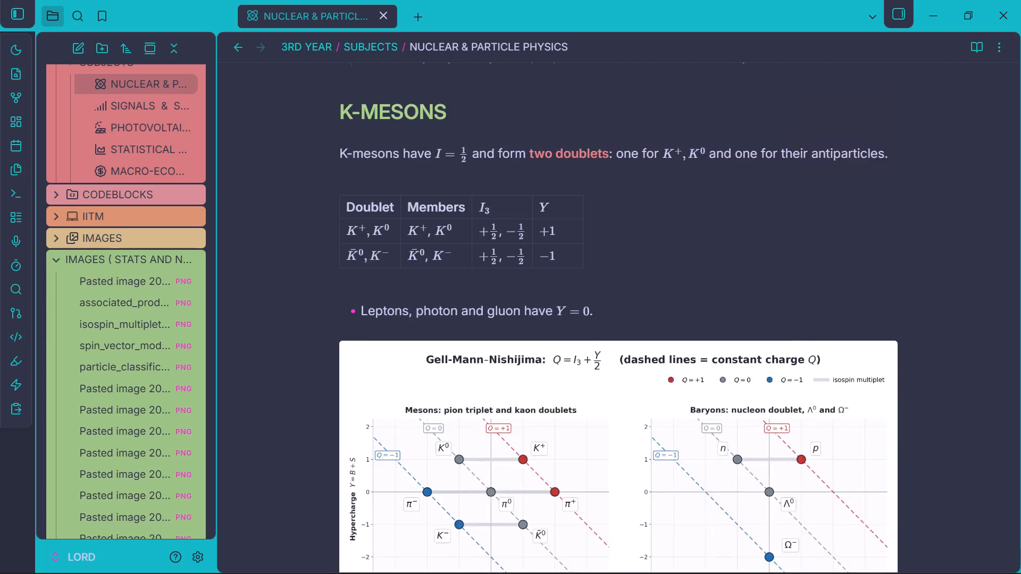
pyautogui.scroll(20, 465, 308)
pyautogui.scroll(10, 465, 308)
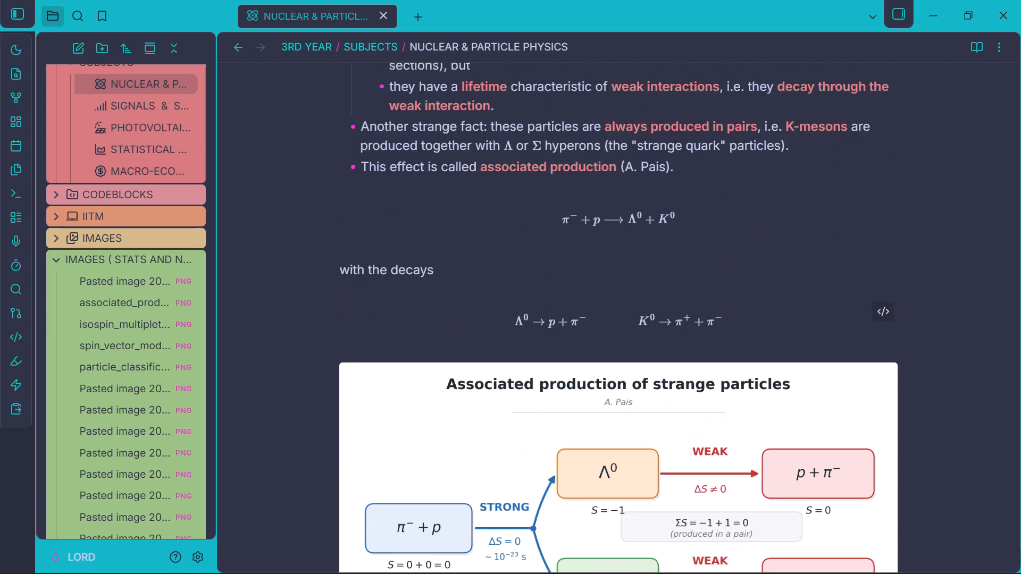
pyautogui.scroll(15, 465, 308)
pyautogui.scroll(8, 465, 308)
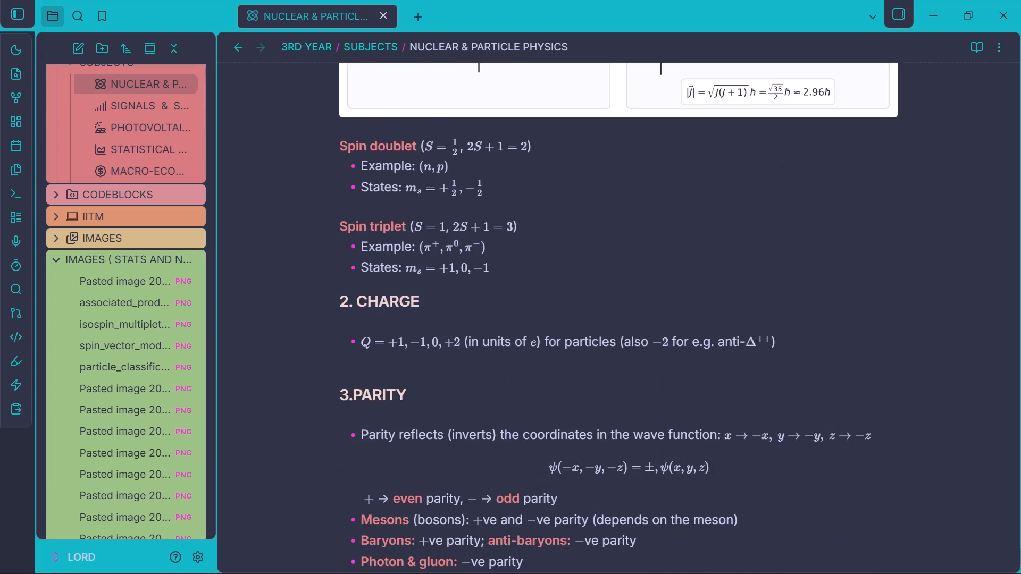
pyautogui.scroll(16, 465, 308)
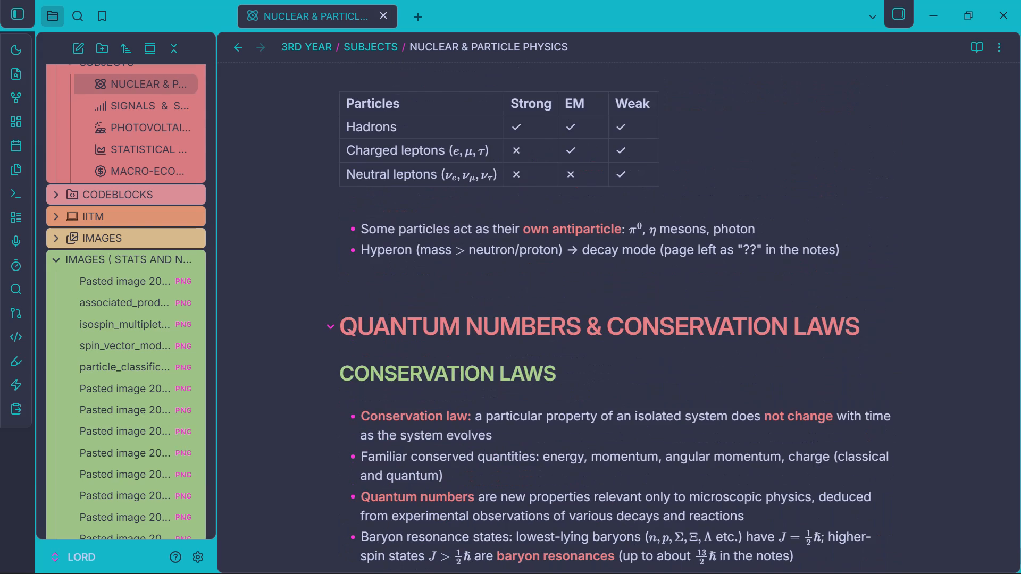
pyautogui.middleClick(295, 314)
pyautogui.middleClick(292, 323)
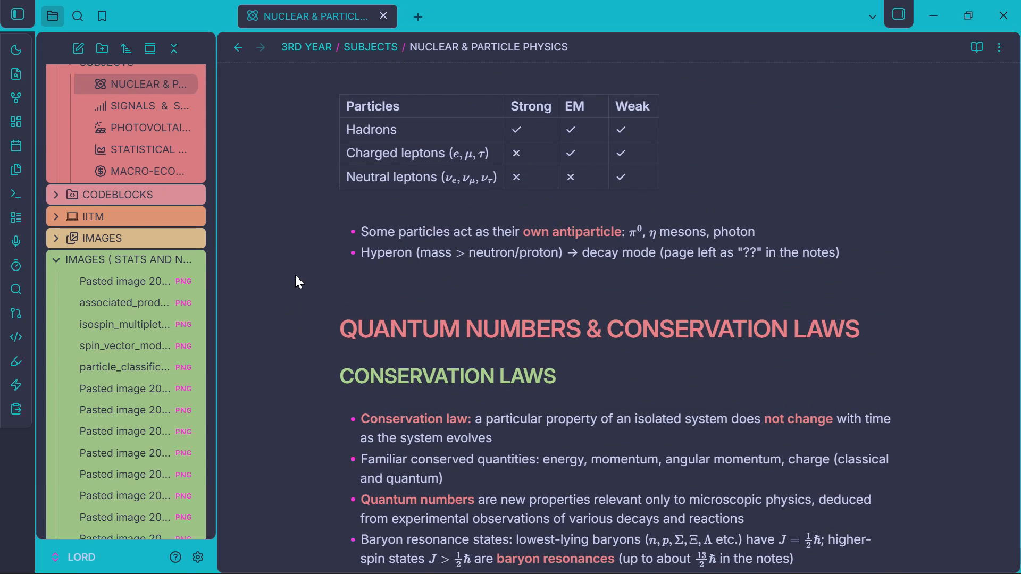
pyautogui.middleClick(292, 275)
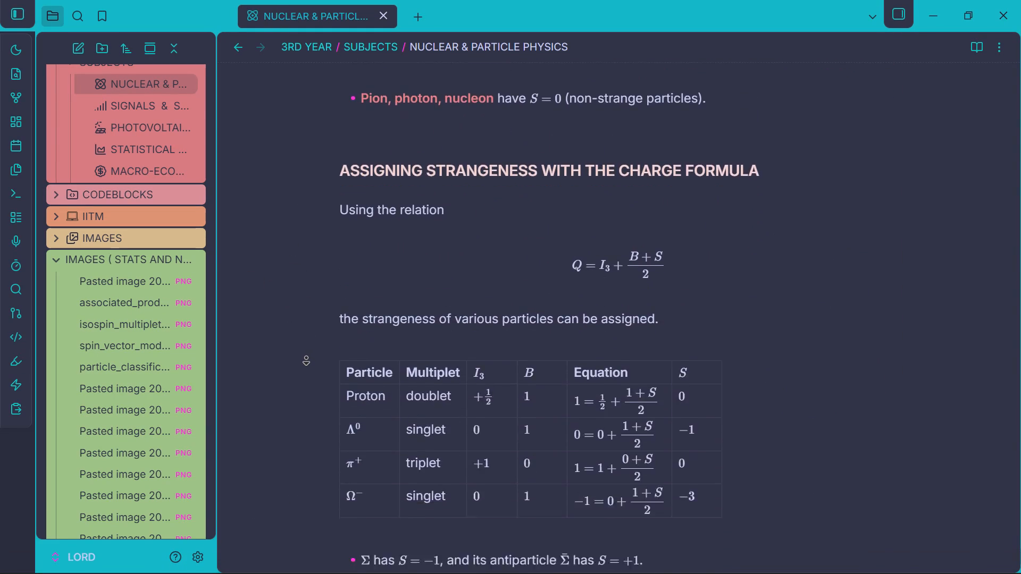
pyautogui.scroll(-2, 306, 355)
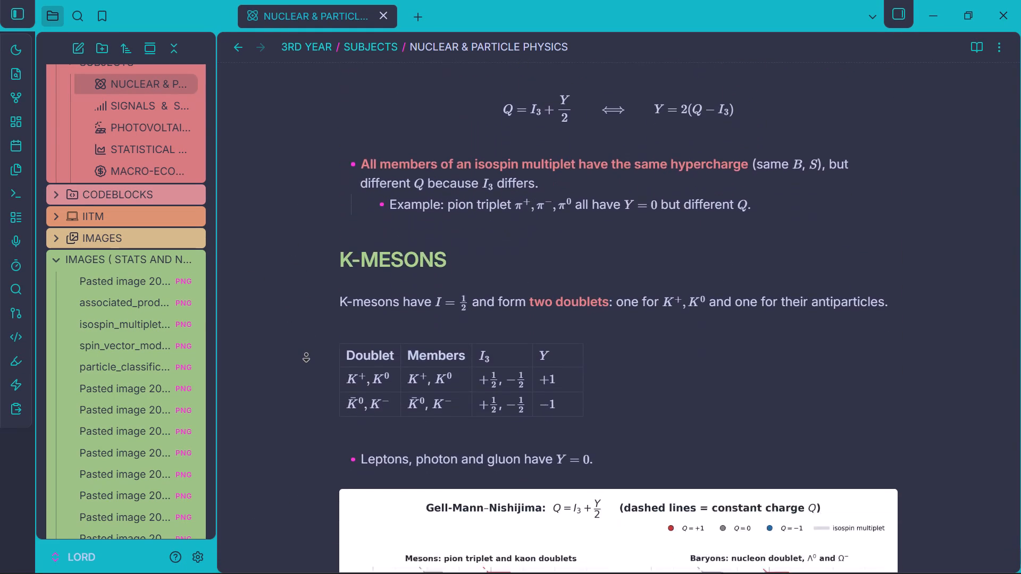
pyautogui.middleClick(302, 384)
pyautogui.scroll(-2, 302, 384)
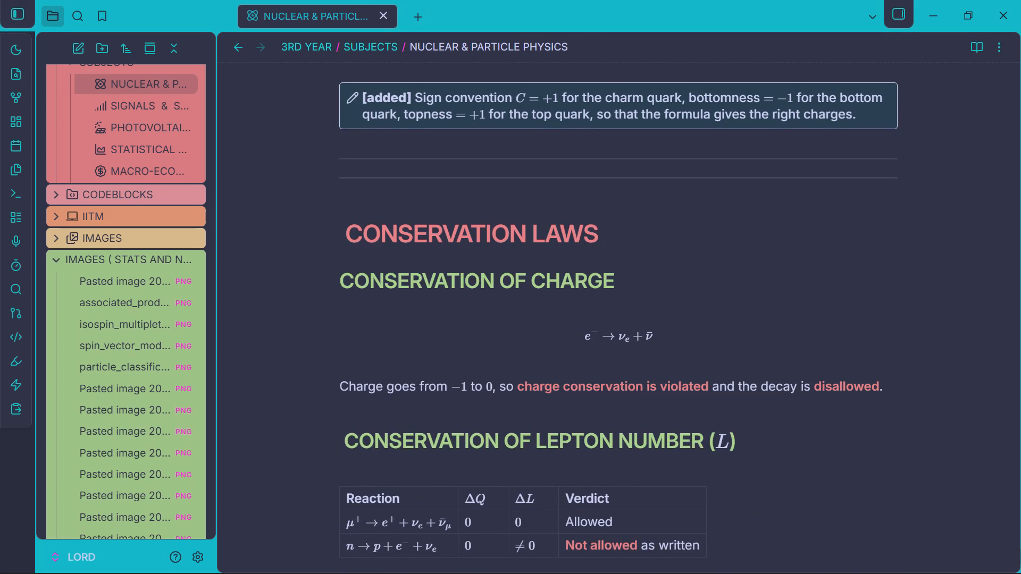
pyautogui.scroll(-4, 352, 341)
pyautogui.scroll(2, 348, 340)
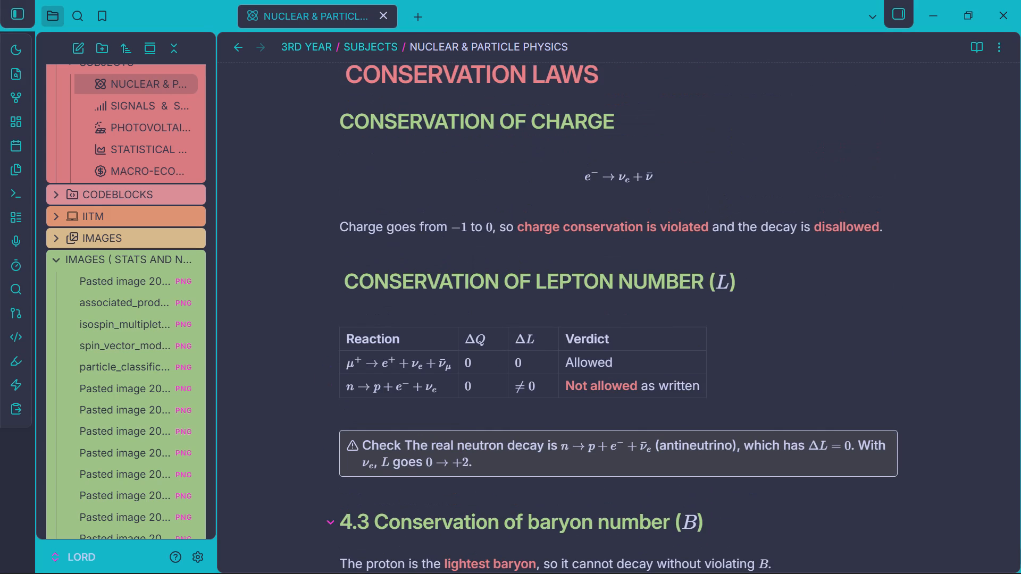
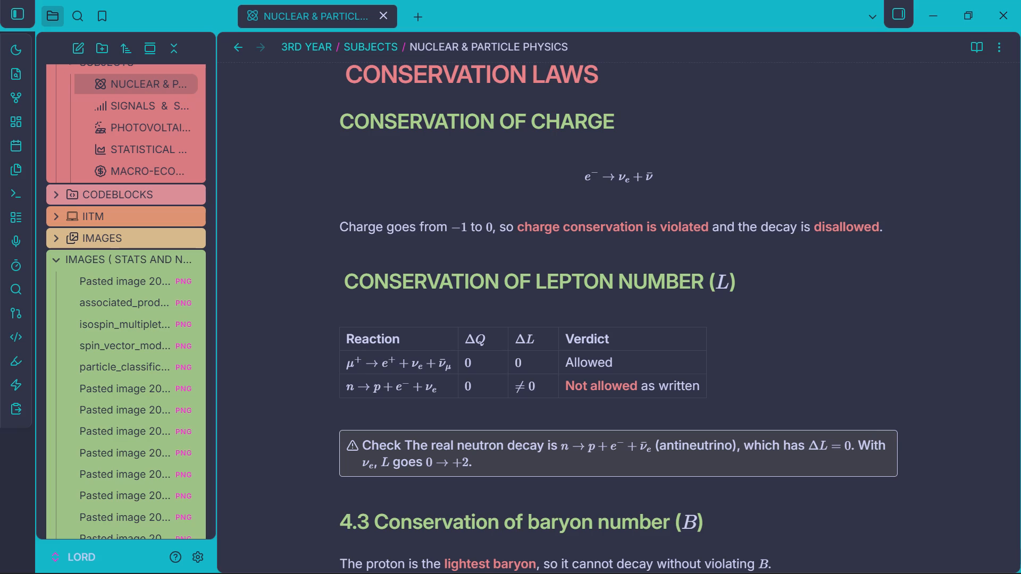
# Delete the Check callout about the real neutron decay below the lepton number reaction table.
pyautogui.moveTo(487, 415); pyautogui.dragTo(476, 485)
pyautogui.press('BackSpace')
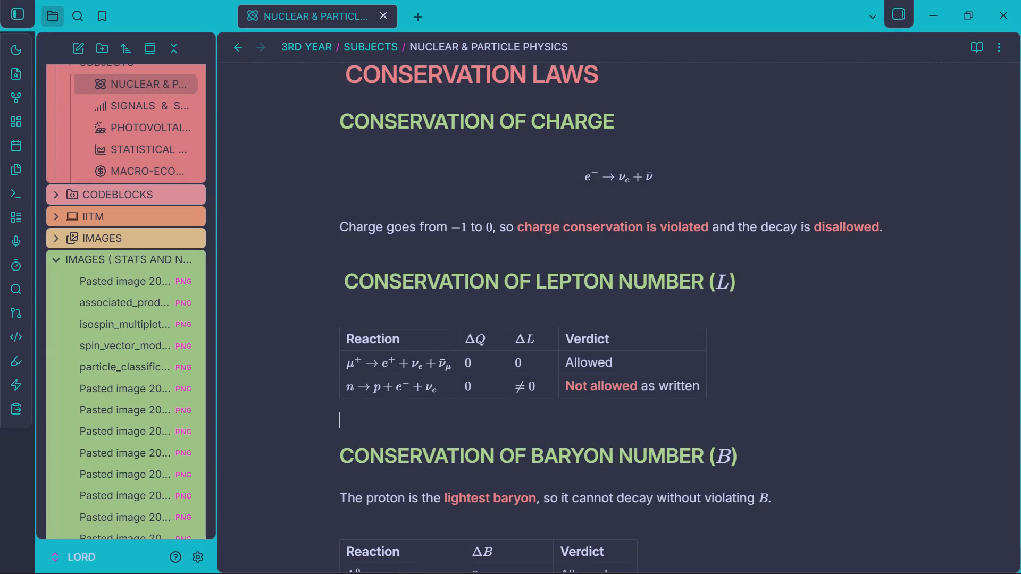
pyautogui.scroll(-2, 554, 426)
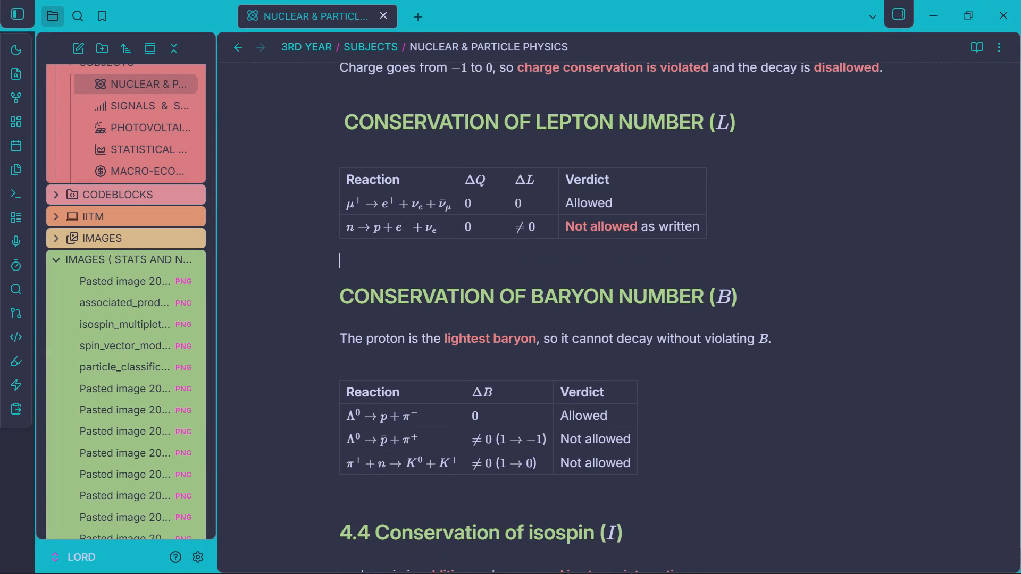
pyautogui.scroll(-1, 545, 426)
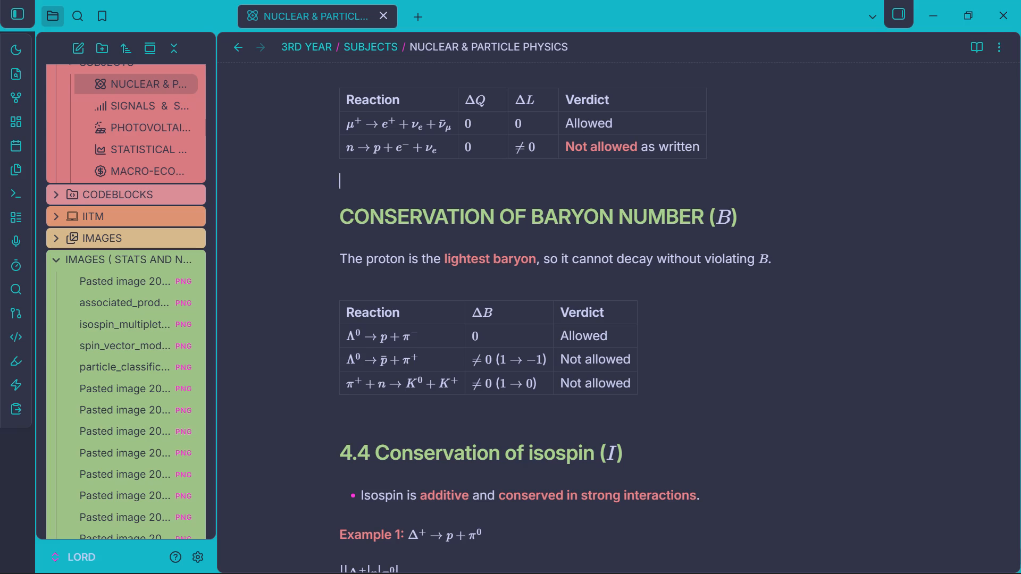
pyautogui.scroll(-1, 545, 426)
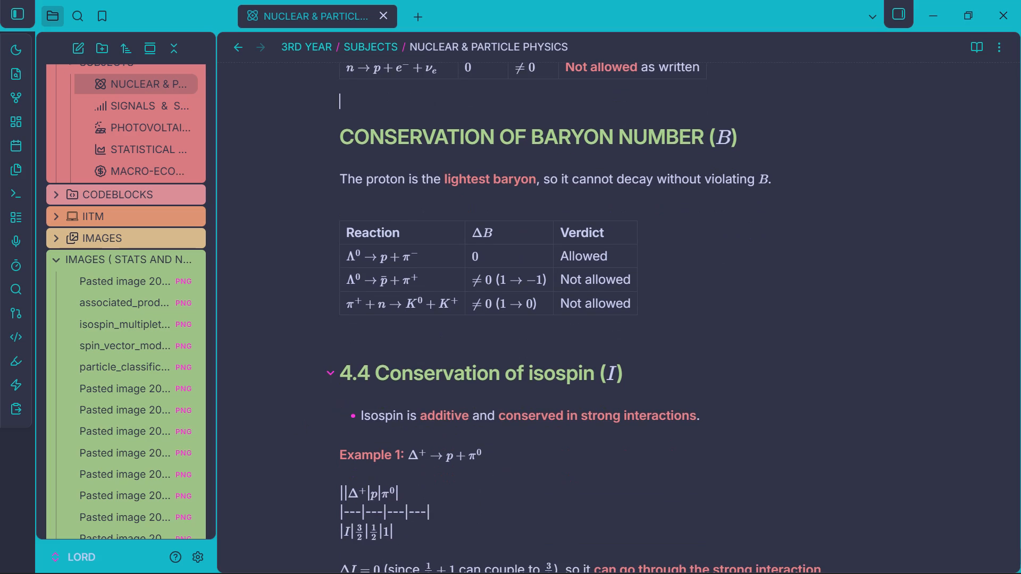
pyautogui.click(372, 368)
pyautogui.press('BackSpace')
pyautogui.press('BackSpace')
pyautogui.press('BackSpace')
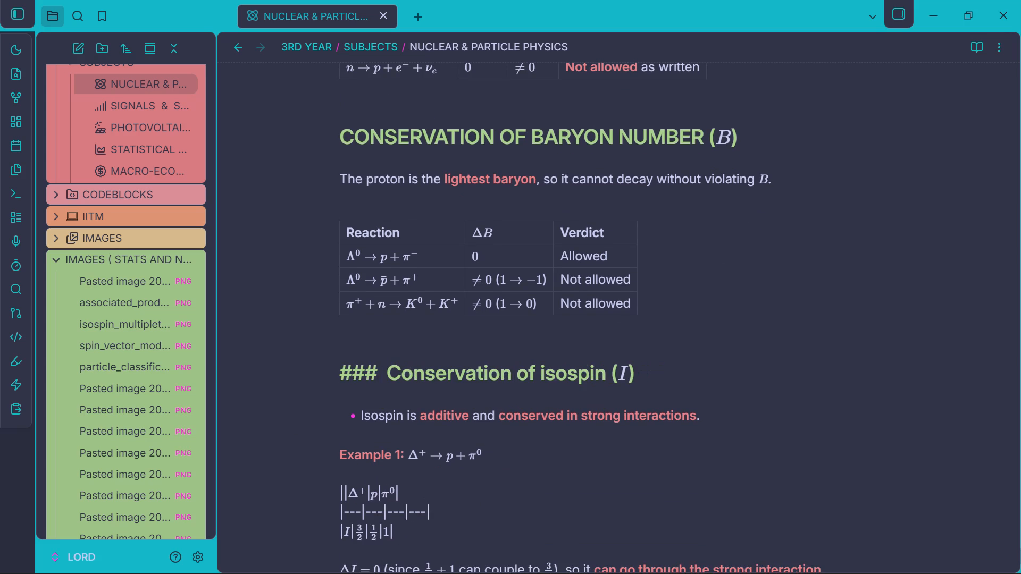
pyautogui.moveTo(382, 375); pyautogui.dragTo(669, 359)
pyautogui.hotkey('ctrl', 'space')
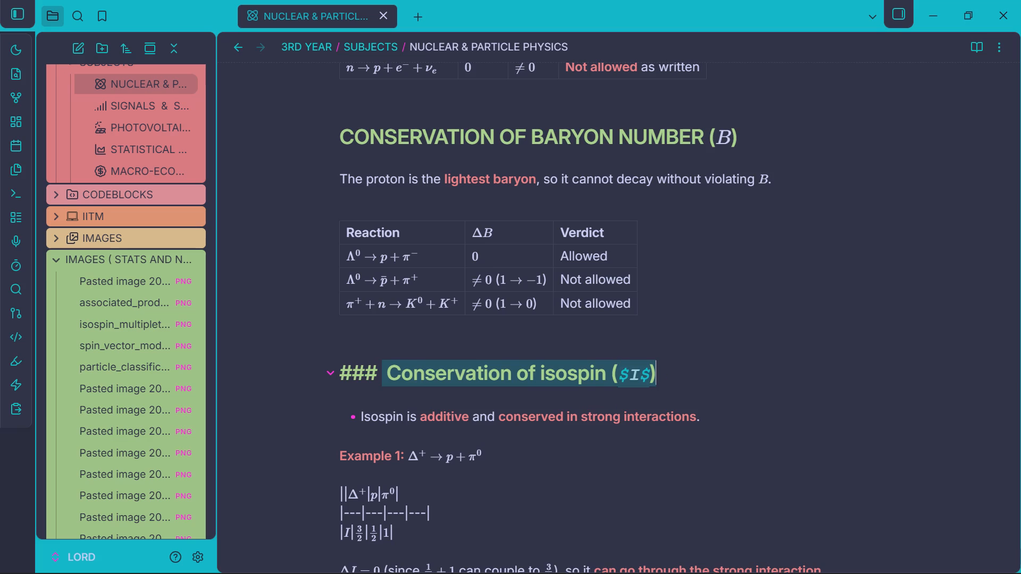
pyautogui.hotkey('ctrl', 'alt', 'u')
pyautogui.scroll(-1, 669, 359)
pyautogui.click(473, 359)
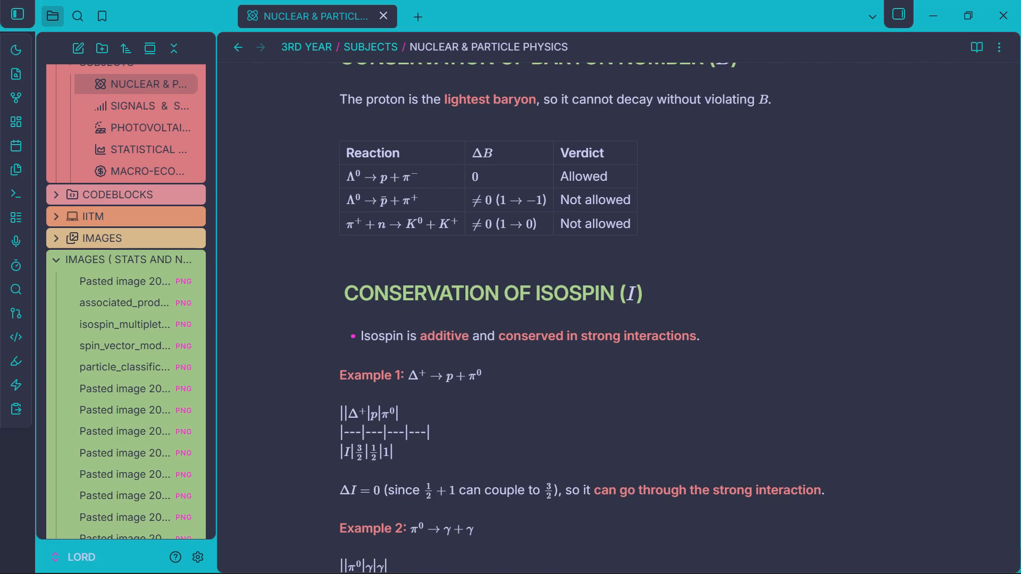
# Insert a space in the blank first header cell of the Example 1 isospin table so its markup renders as a table.
pyautogui.click(346, 420)
pyautogui.press('space')
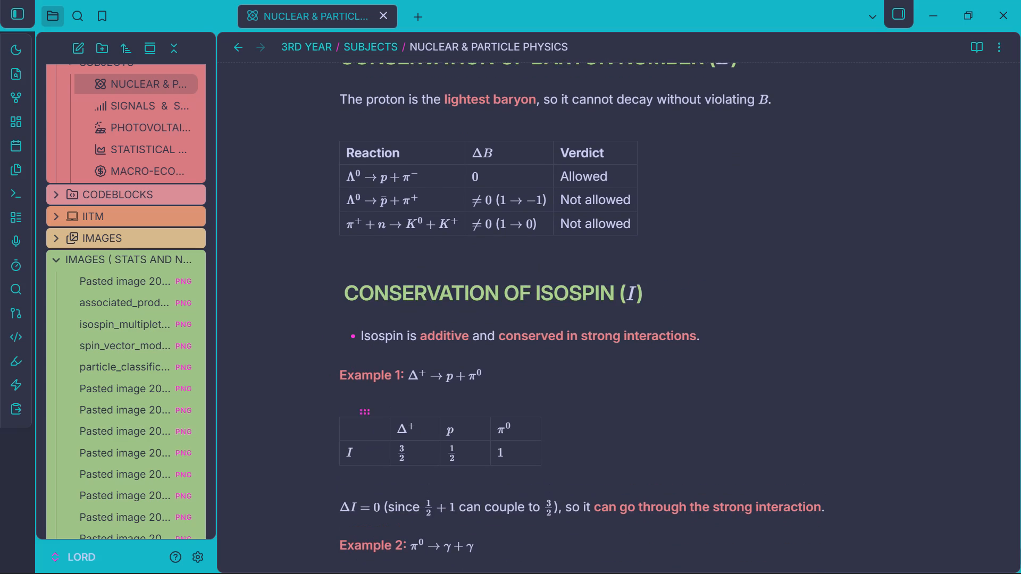
pyautogui.click(361, 396)
# Insert a space in the blank first header cell of the Example 2 isospin table so its markup renders as a table.
pyautogui.scroll(-1, 389, 459)
pyautogui.click(370, 409)
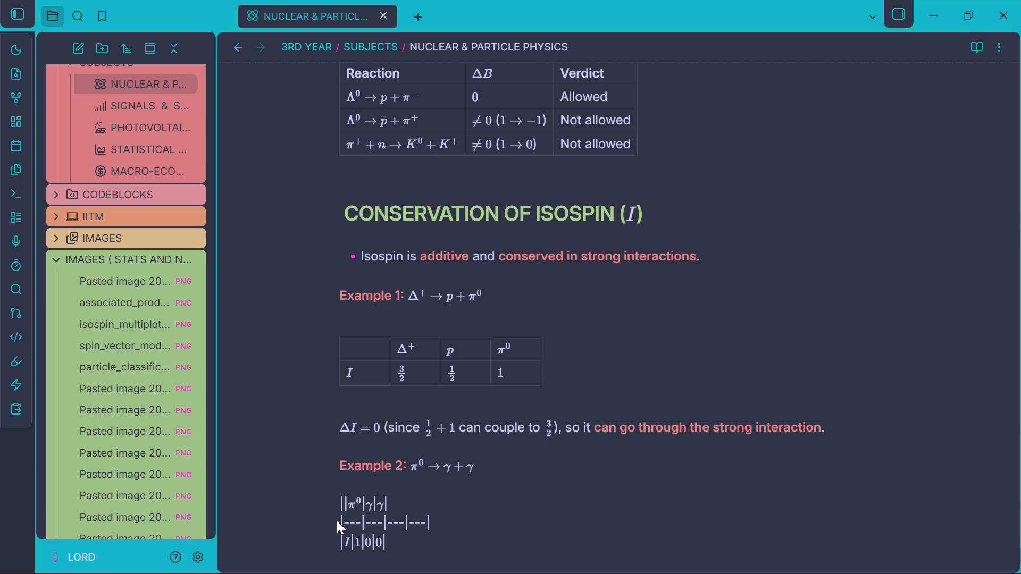
pyautogui.click(344, 509)
pyautogui.press('space')
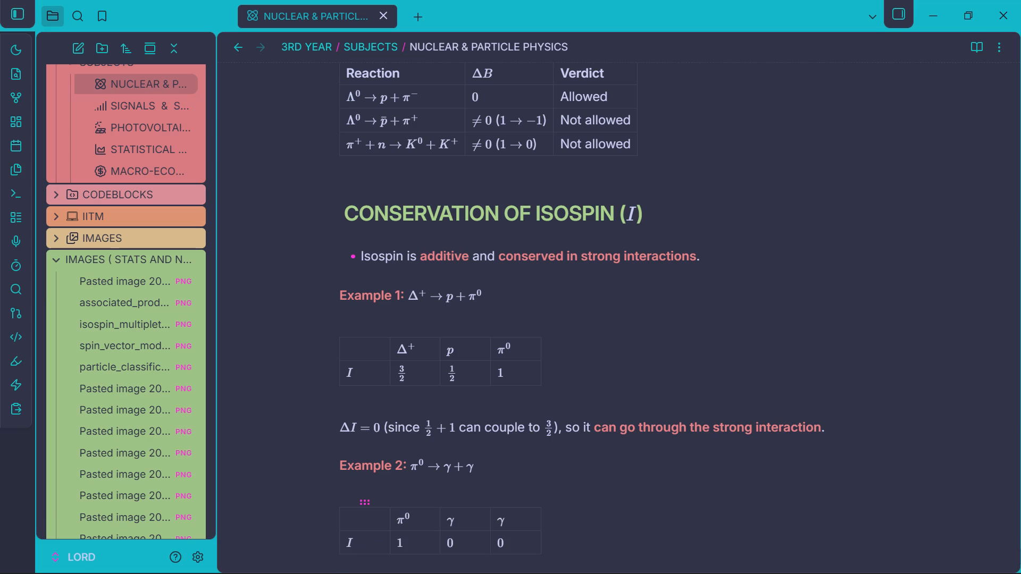
pyautogui.click(351, 489)
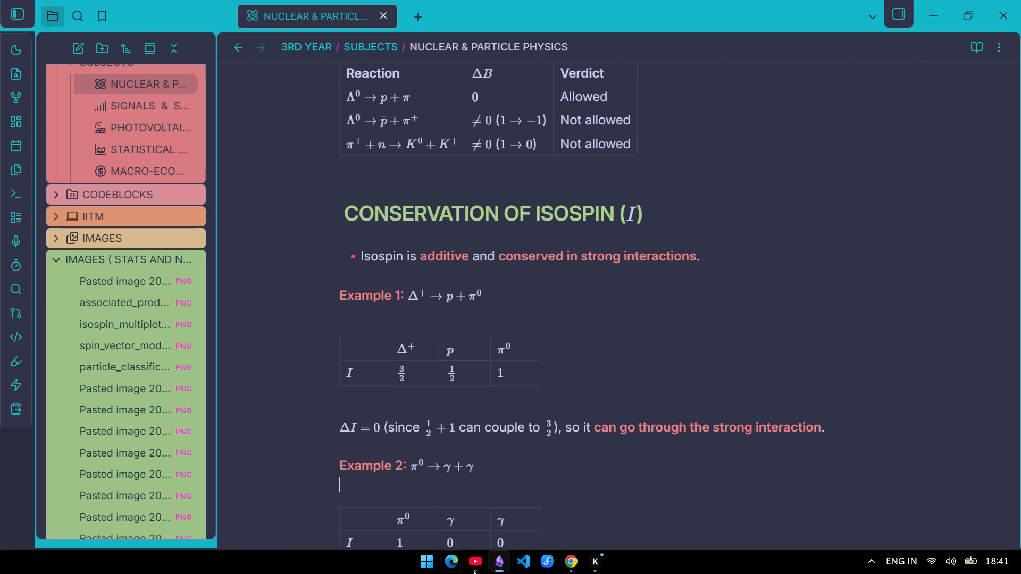
pyautogui.scroll(-1, 424, 483)
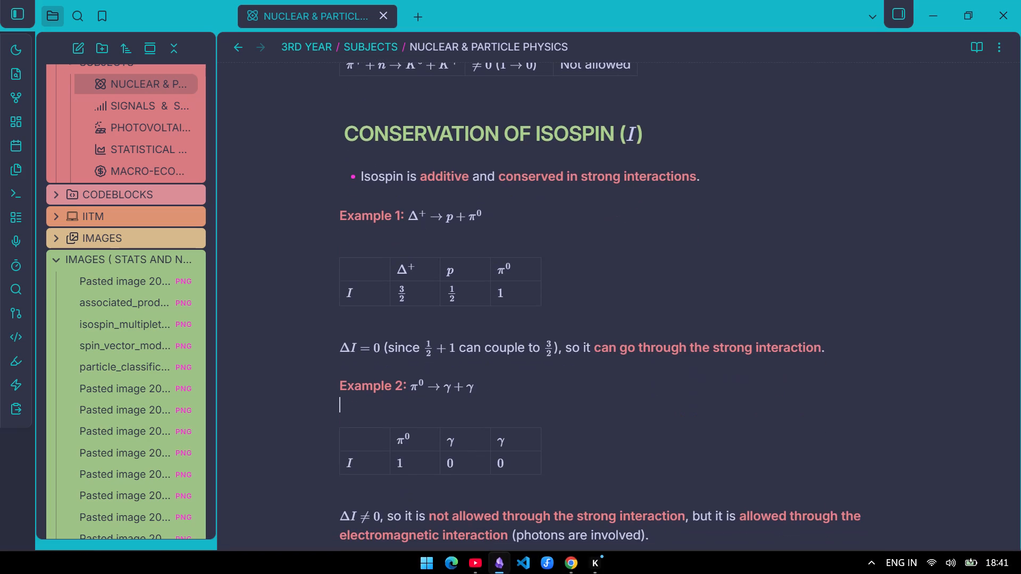
pyautogui.moveTo(492, 386); pyautogui.dragTo(409, 387)
pyautogui.hotkey('ctrl', 'c')
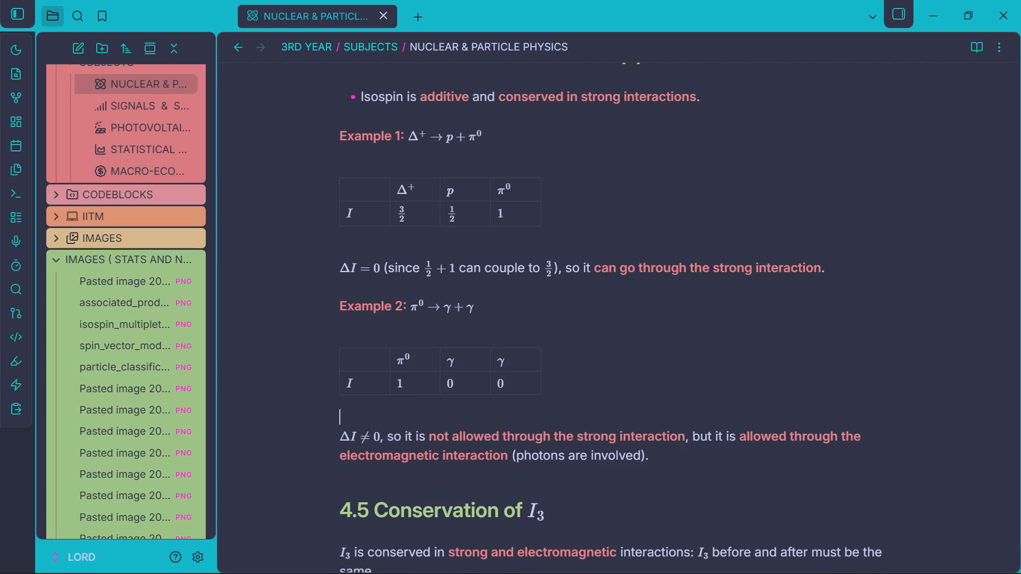
pyautogui.click(466, 469)
pyautogui.scroll(-1, 466, 469)
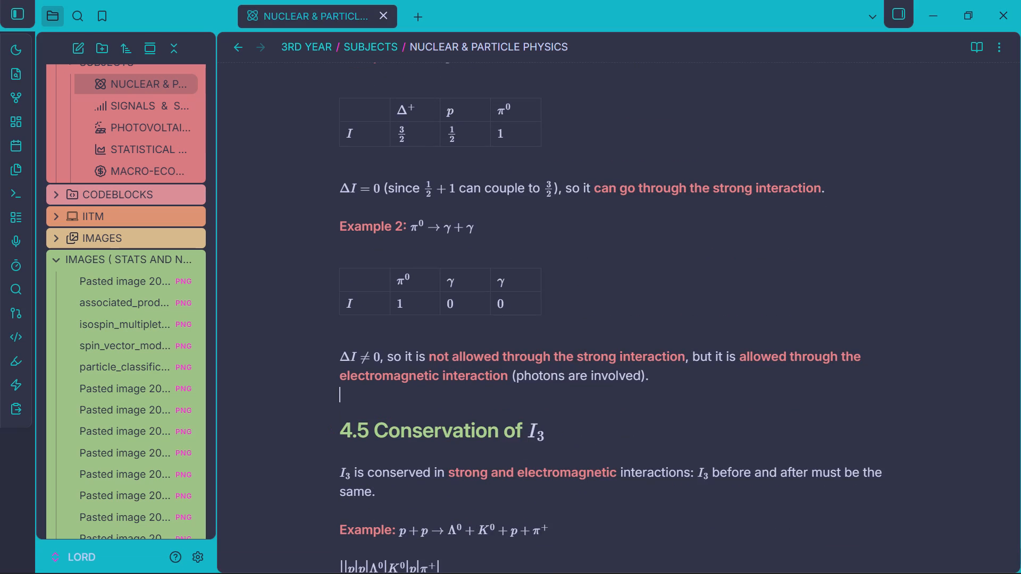
pyautogui.click(519, 374)
pyautogui.write('ad')
pyautogui.press('BackSpace')
pyautogui.write('s')
pyautogui.press('space')
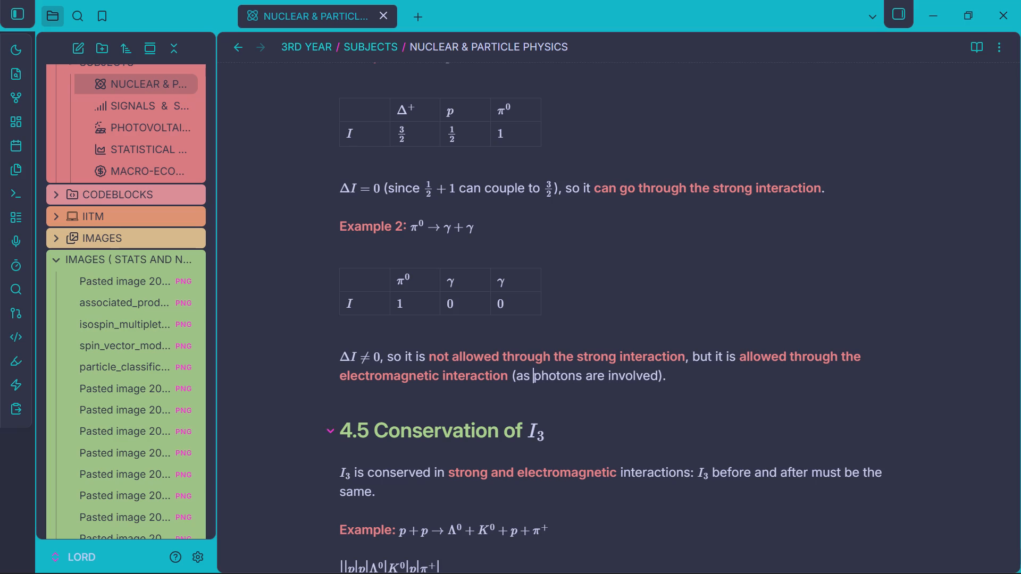
# Remove the number from the "4.5 Conservation of I₃" heading and make its words uppercase: CONSERVATION OF.
pyautogui.moveTo(374, 429); pyautogui.dragTo(355, 430)
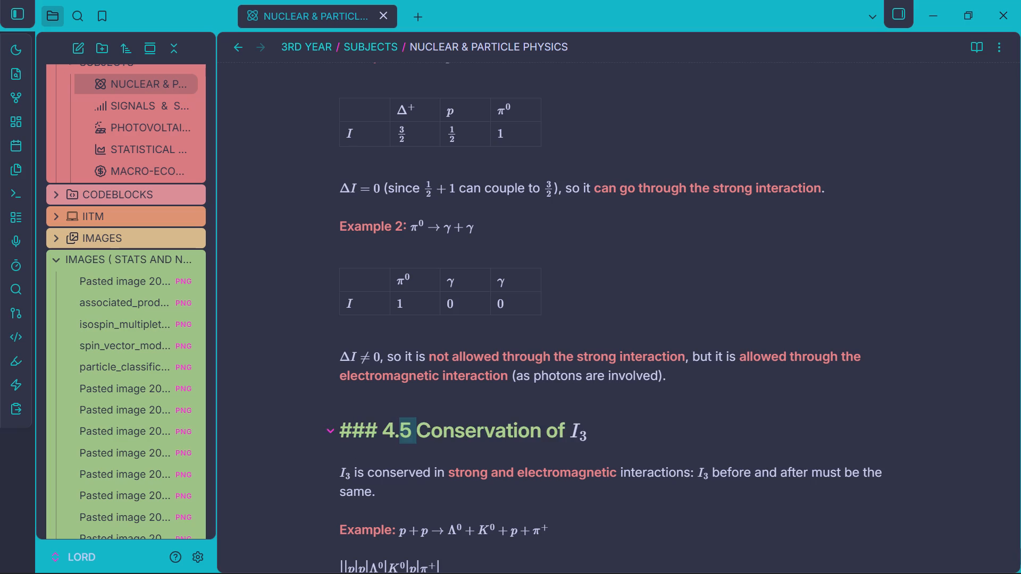
pyautogui.press('BackSpace')
pyautogui.press('BackSpace')
pyautogui.press('BackSpace')
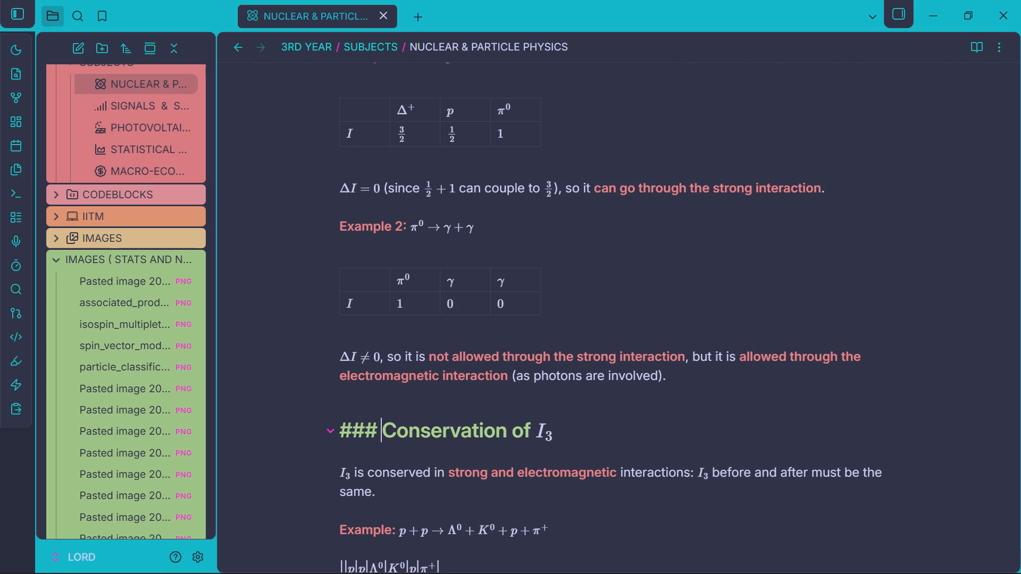
pyautogui.moveTo(387, 430); pyautogui.dragTo(629, 414)
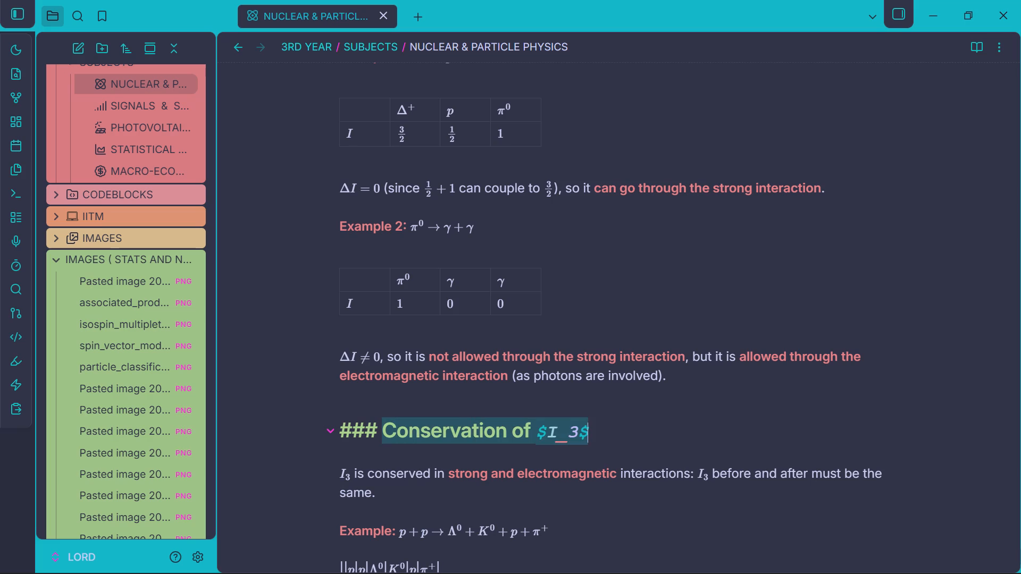
pyautogui.click(534, 424)
pyautogui.moveTo(531, 427); pyautogui.dragTo(389, 426)
pyautogui.hotkey('ctrl', 'alt', 'u')
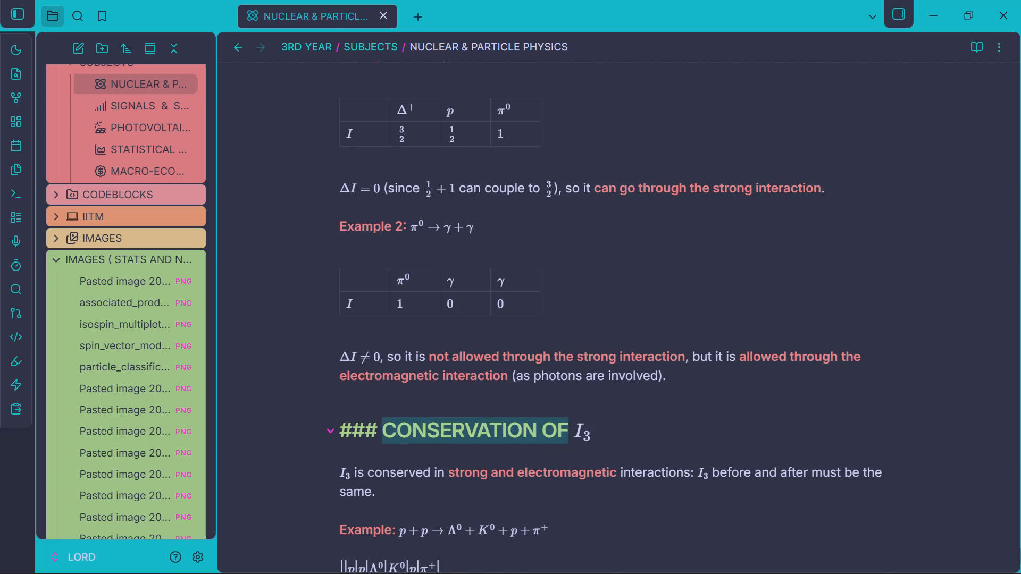
# Insert a space in the blank first header cell of the I₃ example table so its markup renders as a table.
pyautogui.scroll(-1, 389, 425)
pyautogui.click(389, 425)
pyautogui.click(350, 483)
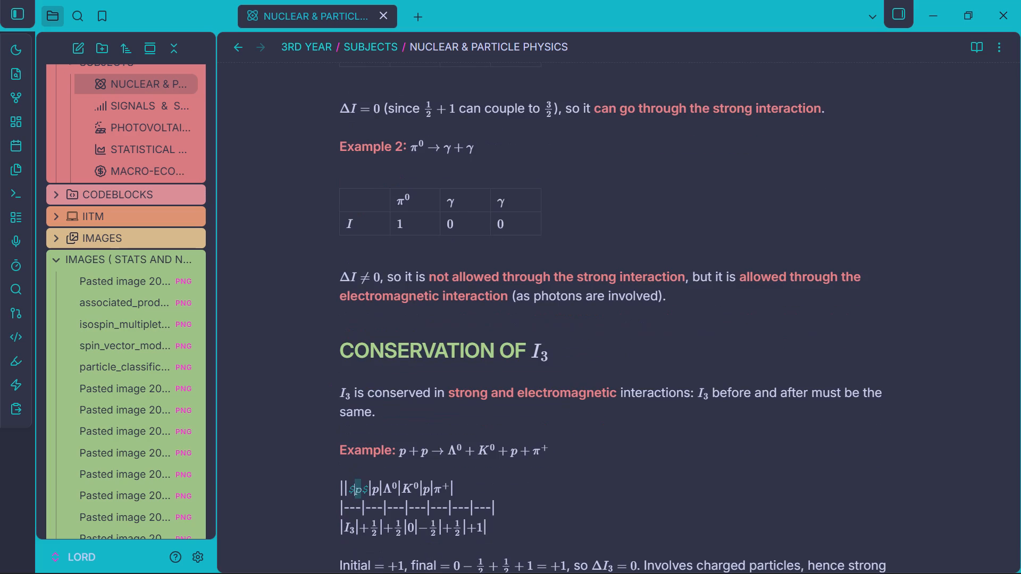
pyautogui.click(347, 483)
pyautogui.click(342, 487)
pyautogui.press('space')
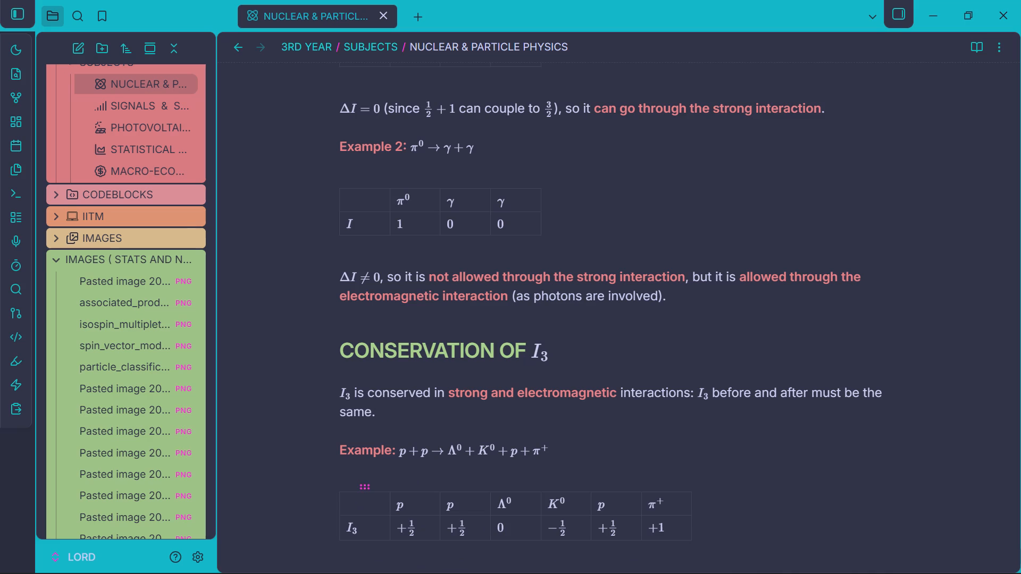
pyautogui.click(385, 470)
# Reformat the "4.6 Conservation of parity" heading as uppercase CONSERVATION OF PARITY without its number.
pyautogui.scroll(-2, 474, 353)
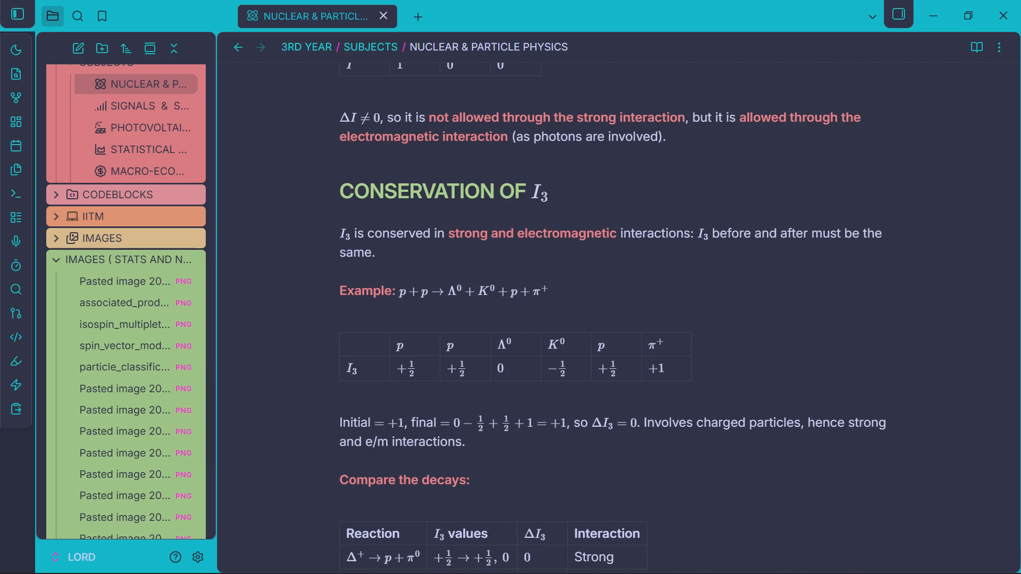
pyautogui.scroll(-2, 479, 356)
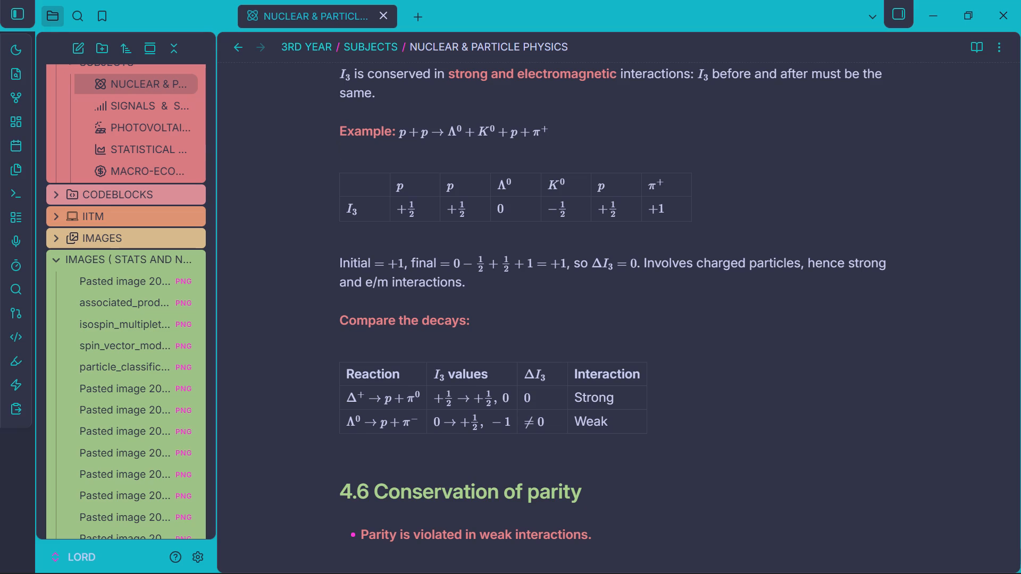
pyautogui.scroll(-3, 488, 285)
pyautogui.scroll(1, 491, 234)
pyautogui.click(376, 326)
pyautogui.press('BackSpace')
pyautogui.press('BackSpace')
pyautogui.press('BackSpace')
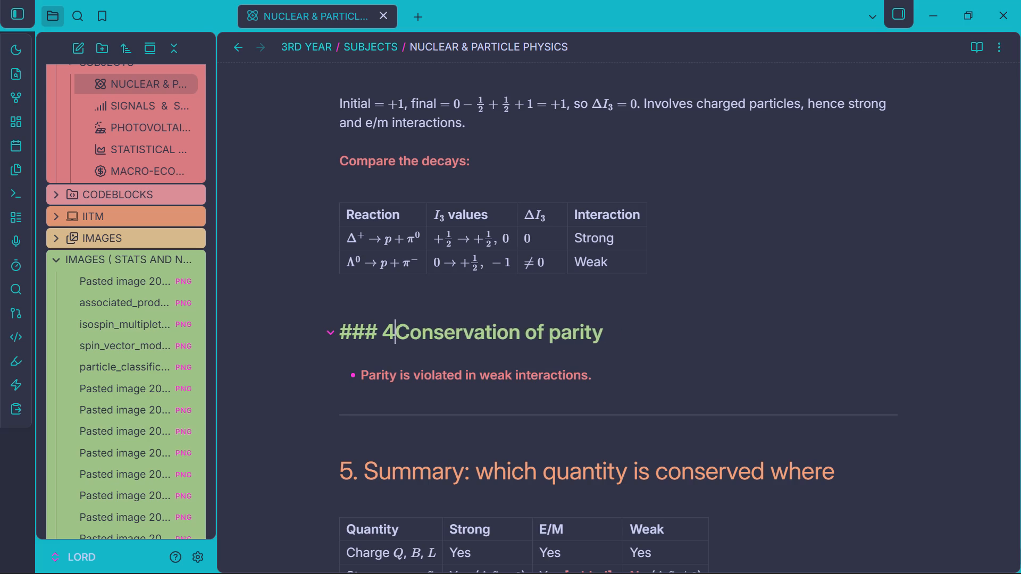
pyautogui.press('BackSpace')
pyautogui.moveTo(381, 336); pyautogui.dragTo(744, 324)
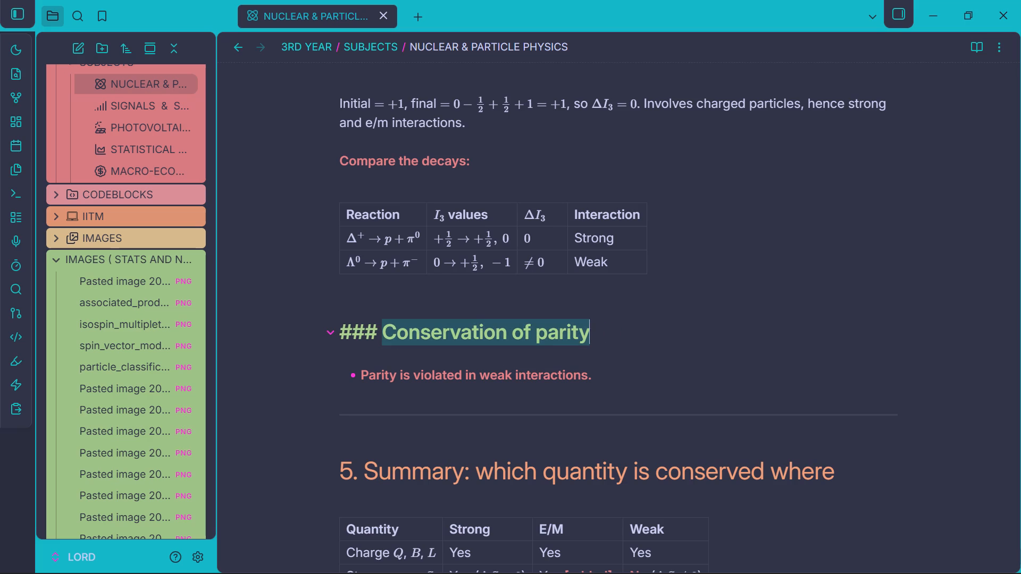
pyautogui.hotkey('ctrl', 'alt', 'u')
# Delete the bold [added] tag from the Isospin row's Weak cell in the section 5 summary table.
pyautogui.scroll(-2, 735, 325)
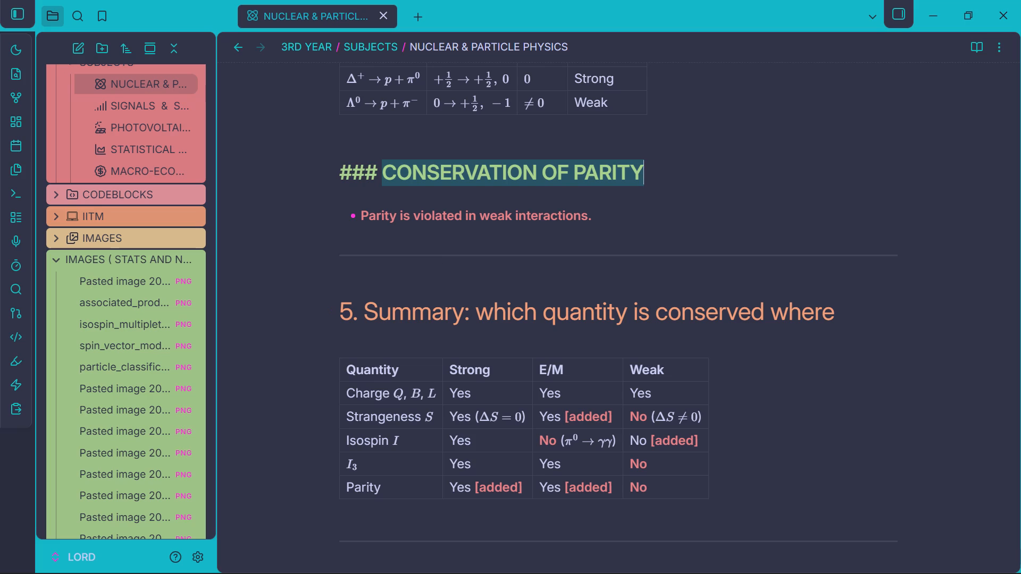
pyautogui.click(702, 439)
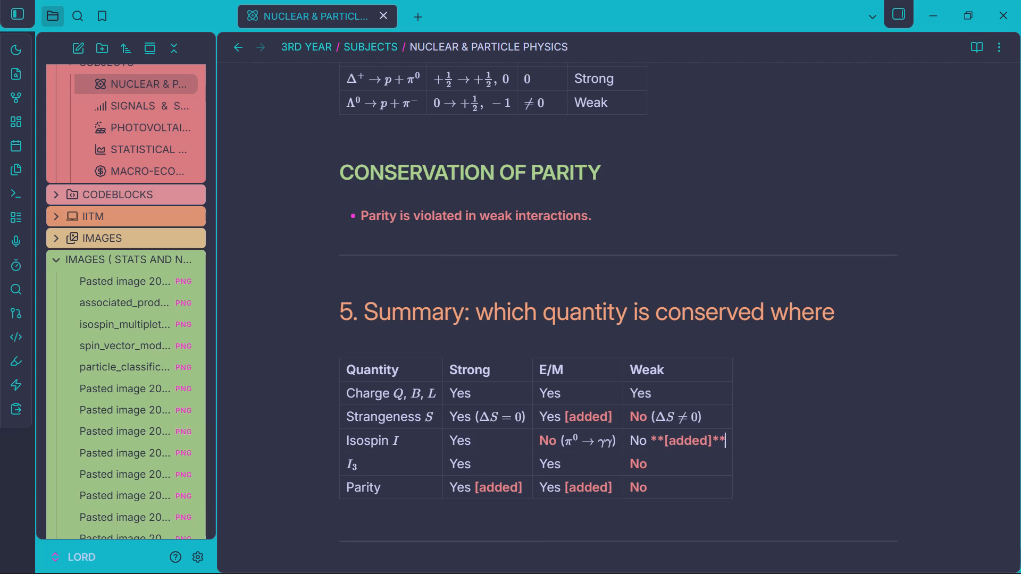
pyautogui.moveTo(726, 444); pyautogui.dragTo(657, 439)
pyautogui.moveTo(657, 439); pyautogui.dragTo(651, 439)
pyautogui.moveTo(651, 439); pyautogui.dragTo(728, 441)
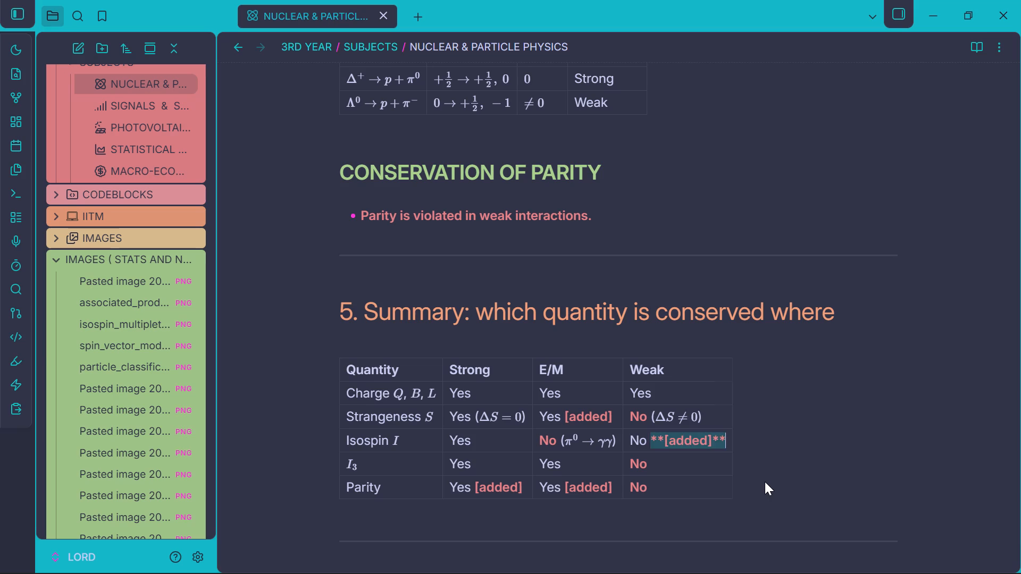
pyautogui.press('BackSpace')
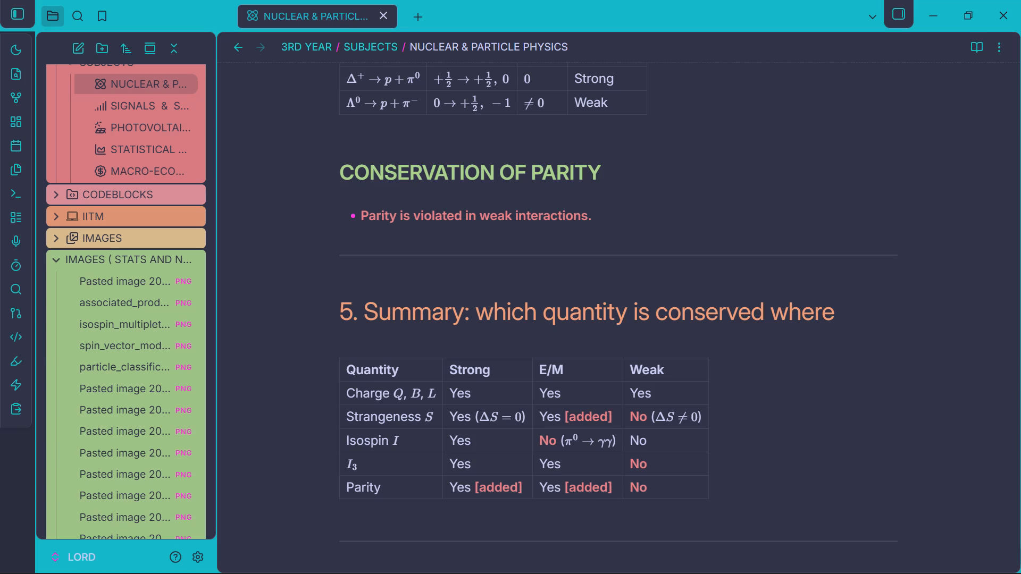
# Delete the bold [added] tags from the Parity row's E/M and Strong cells in the summary table.
pyautogui.click(614, 486)
pyautogui.moveTo(642, 488); pyautogui.dragTo(591, 485)
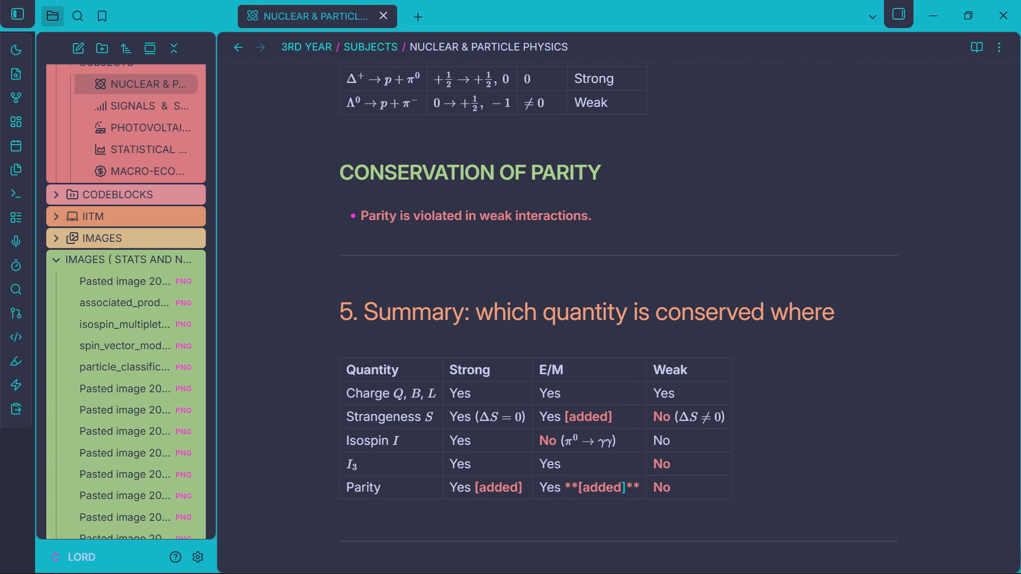
pyautogui.moveTo(591, 485); pyautogui.dragTo(567, 485)
pyautogui.moveTo(565, 485); pyautogui.dragTo(641, 485)
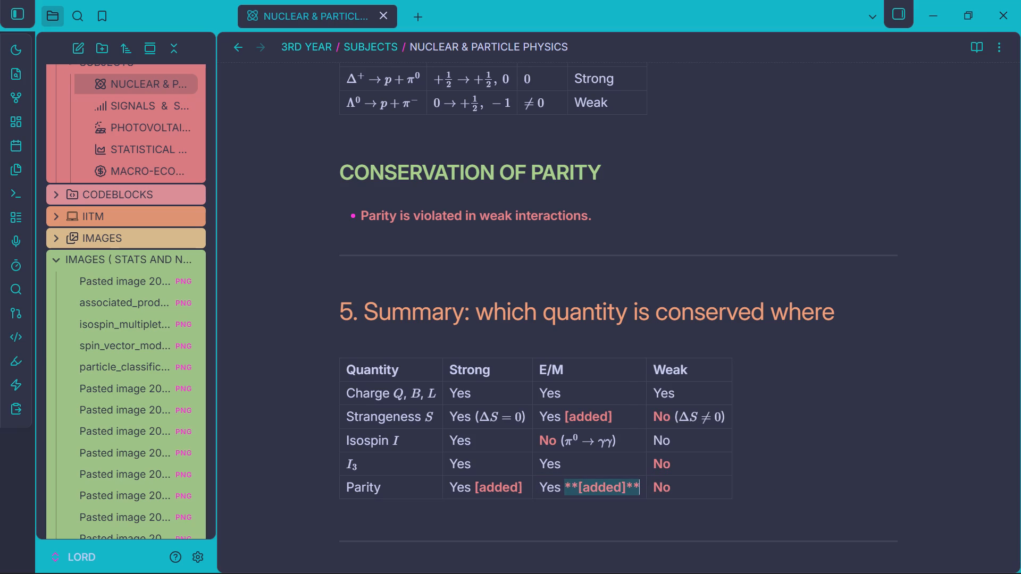
pyautogui.moveTo(641, 485); pyautogui.dragTo(640, 486)
pyautogui.press('BackSpace')
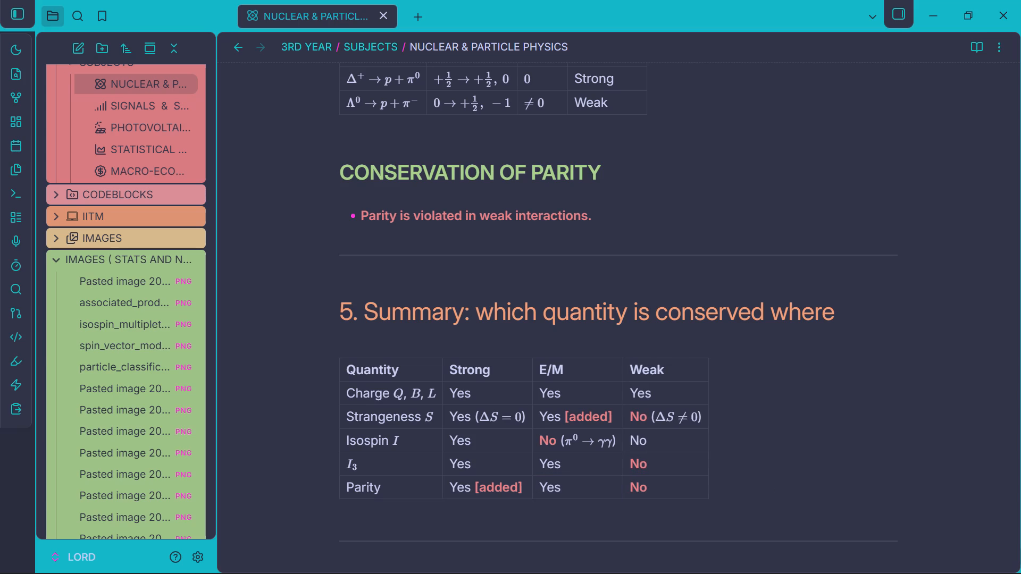
pyautogui.click(527, 490)
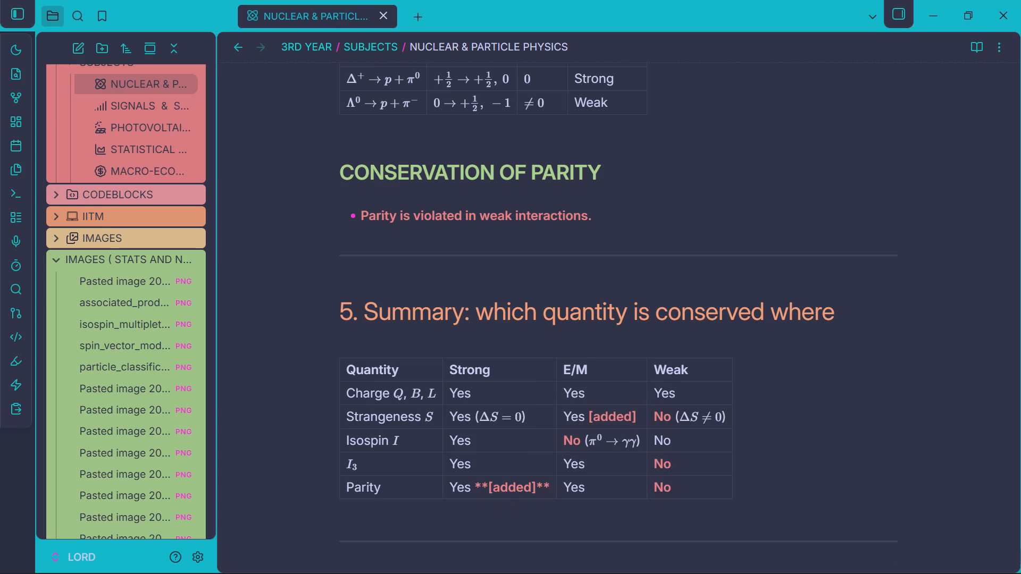
pyautogui.moveTo(550, 485); pyautogui.dragTo(476, 481)
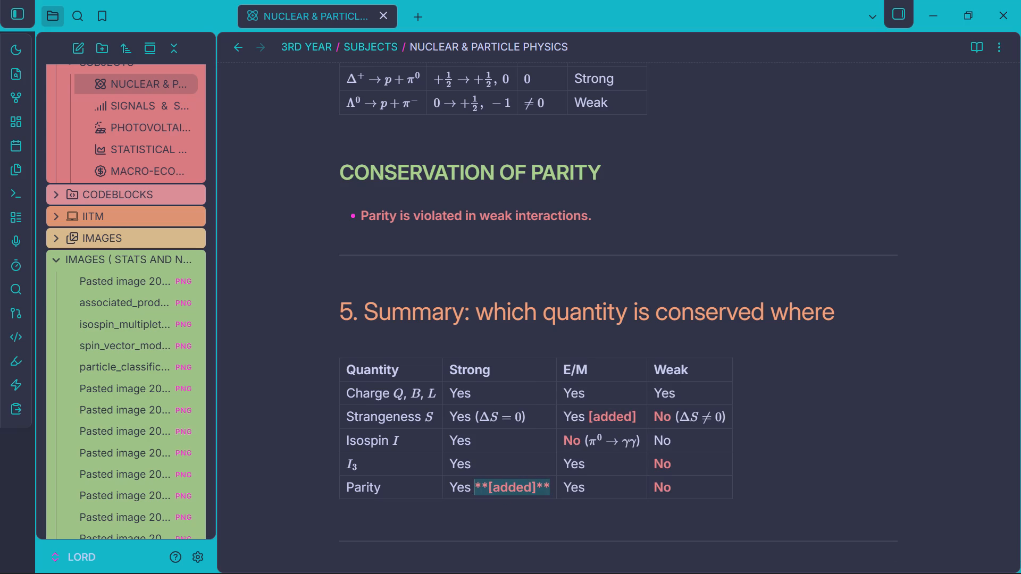
pyautogui.press('BackSpace')
# Remove the number from the "5. Summary: which quantity is conserved where" heading and make its text uppercase.
pyautogui.click(358, 307)
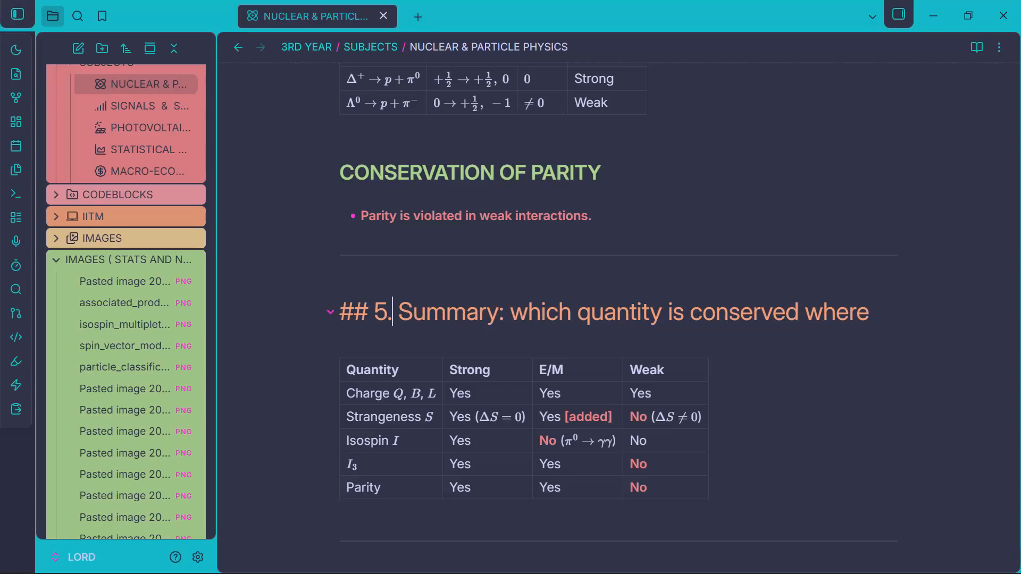
pyautogui.press('BackSpace')
pyautogui.press('BackSpace')
pyautogui.press('BackSpace')
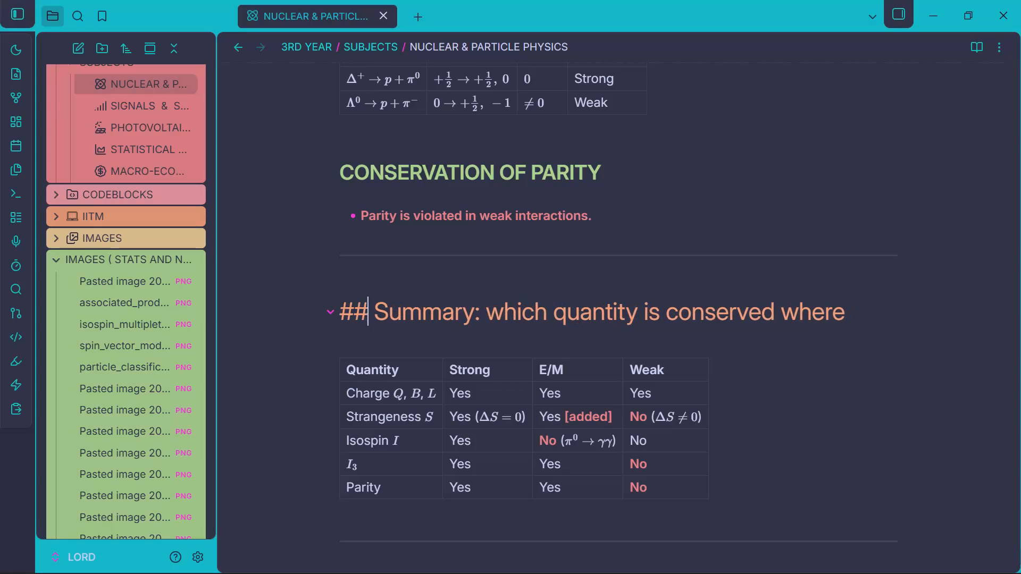
pyautogui.moveTo(375, 306); pyautogui.dragTo(960, 299)
pyautogui.hotkey('ctrl', 'alt', 'u')
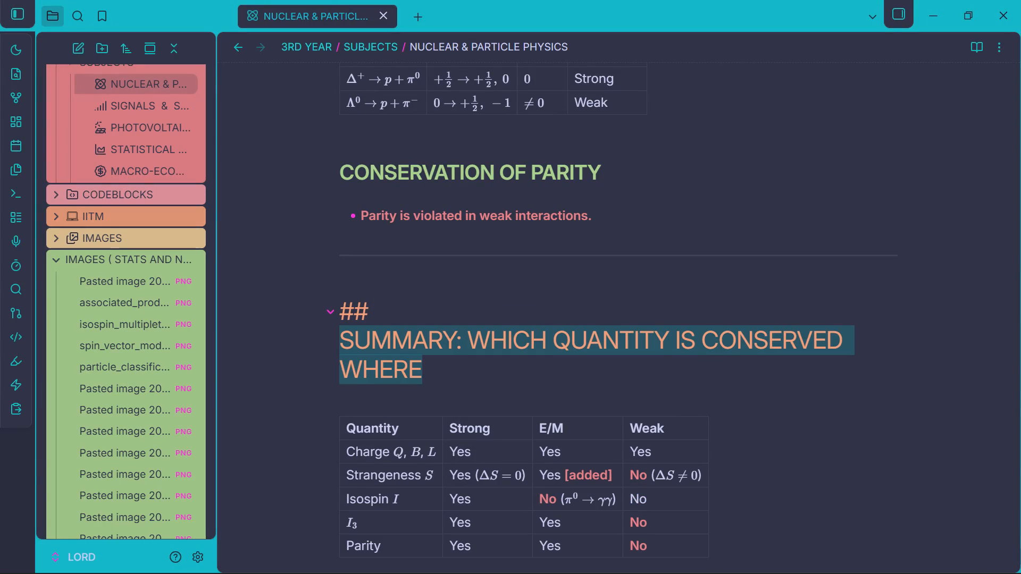
# Split WHICH QUANTITY IS CONSERVED WHERE onto its own line below SUMMARY:, make it bold and end it with " :-".
pyautogui.click(468, 342)
pyautogui.press('Return')
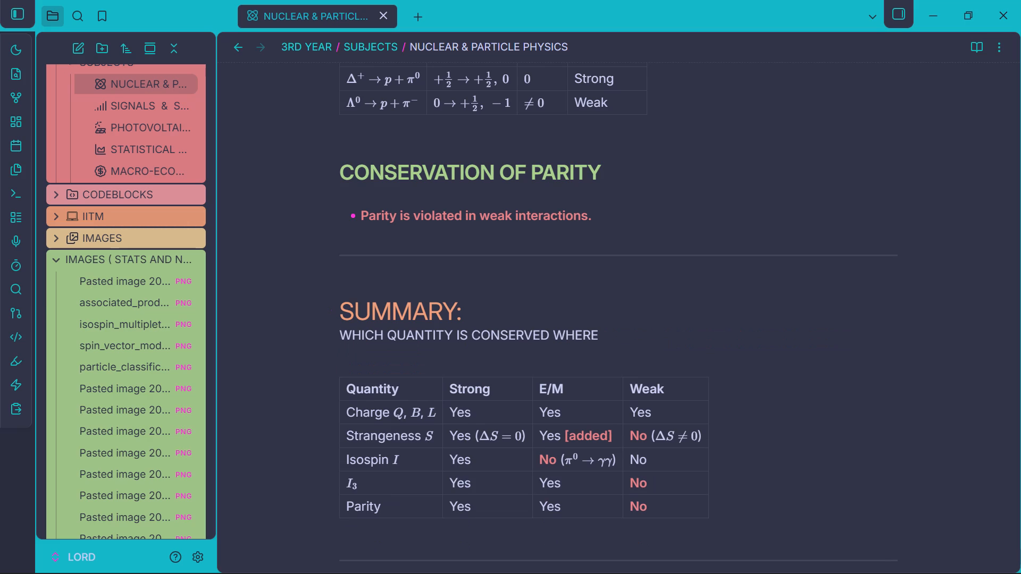
pyautogui.moveTo(339, 337); pyautogui.dragTo(627, 338)
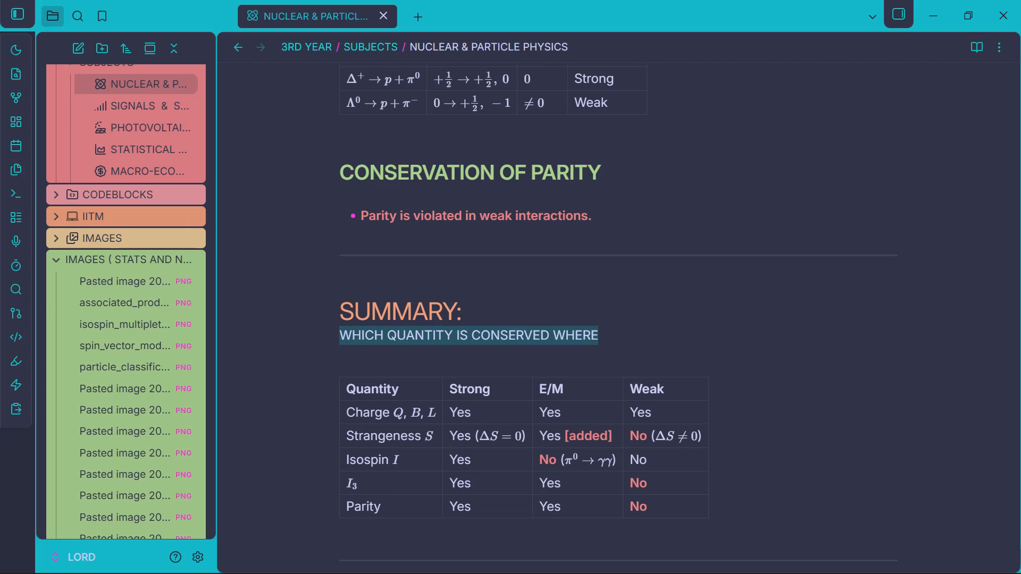
pyautogui.hotkey('ctrl', 'b')
pyautogui.click(635, 340)
pyautogui.click(451, 363)
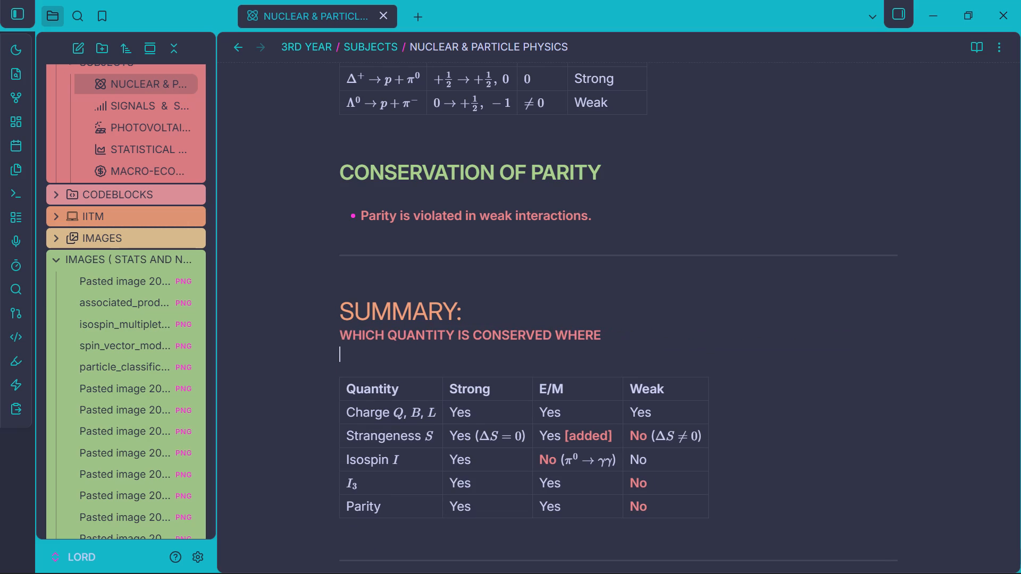
pyautogui.press('BackSpace')
pyautogui.hotkey('shift', 'Left')
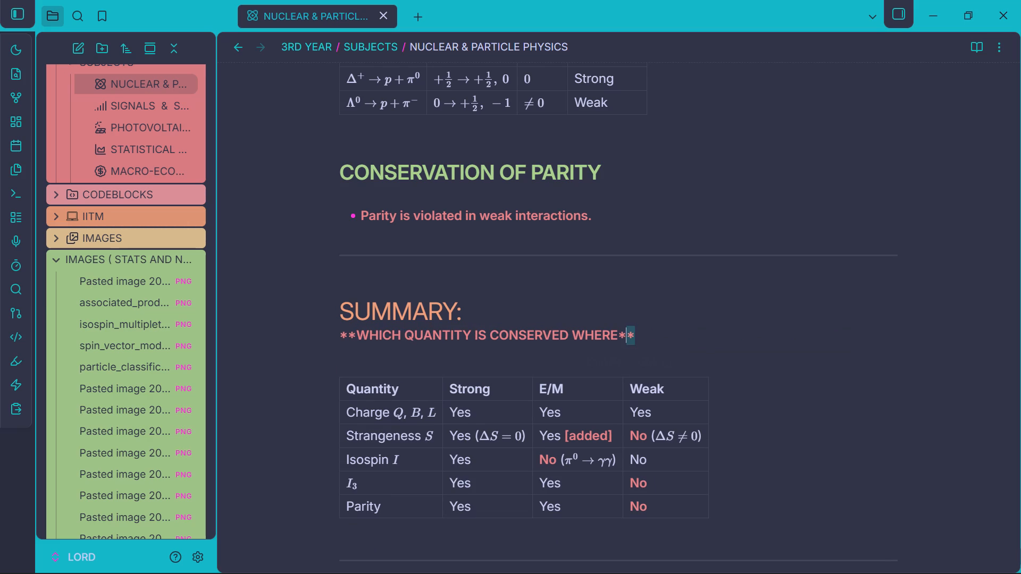
pyautogui.press('Left')
pyautogui.press('Left')
pyautogui.press('Left')
pyautogui.press('Right')
pyautogui.press('space')
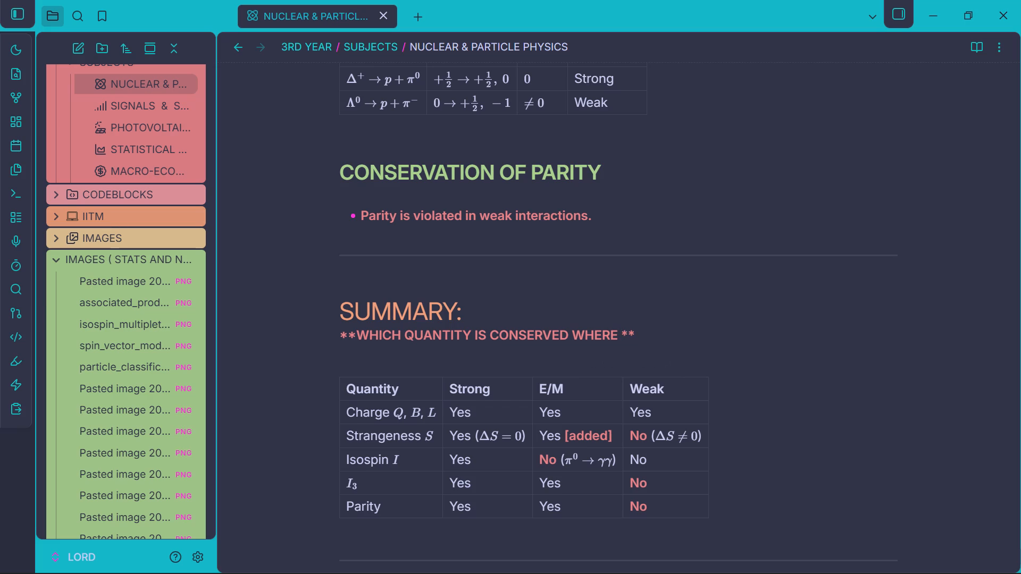
pyautogui.write(':-')
# Make the SUMMARY: heading bold and add a hyphen so that it reads SUMMARY:-.
pyautogui.click(533, 305)
pyautogui.moveTo(503, 319); pyautogui.dragTo(374, 315)
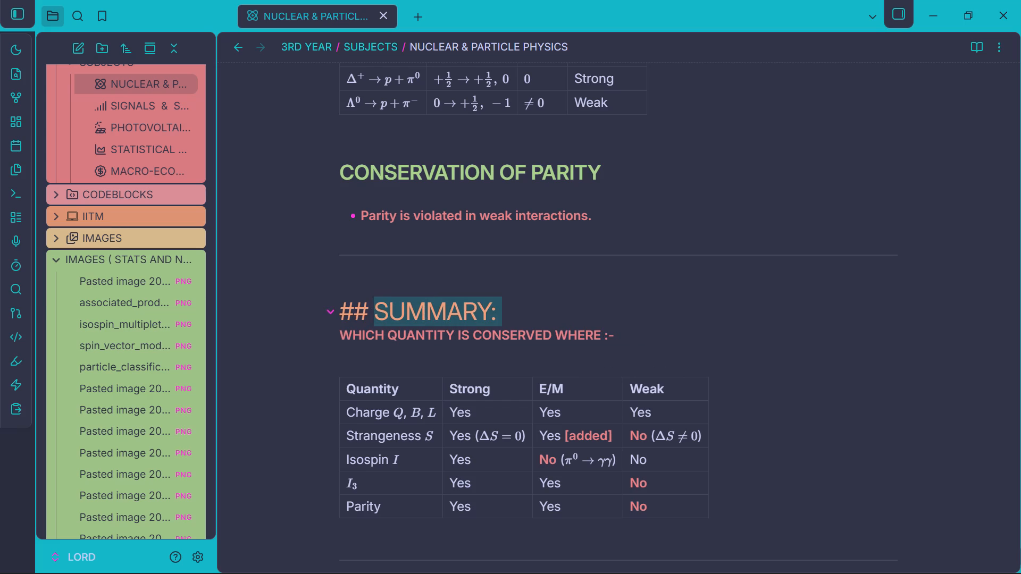
pyautogui.hotkey('ctrl', 'alt', 'u')
pyautogui.hotkey('ctrl', 'b')
pyautogui.press('Down')
pyautogui.press('Right')
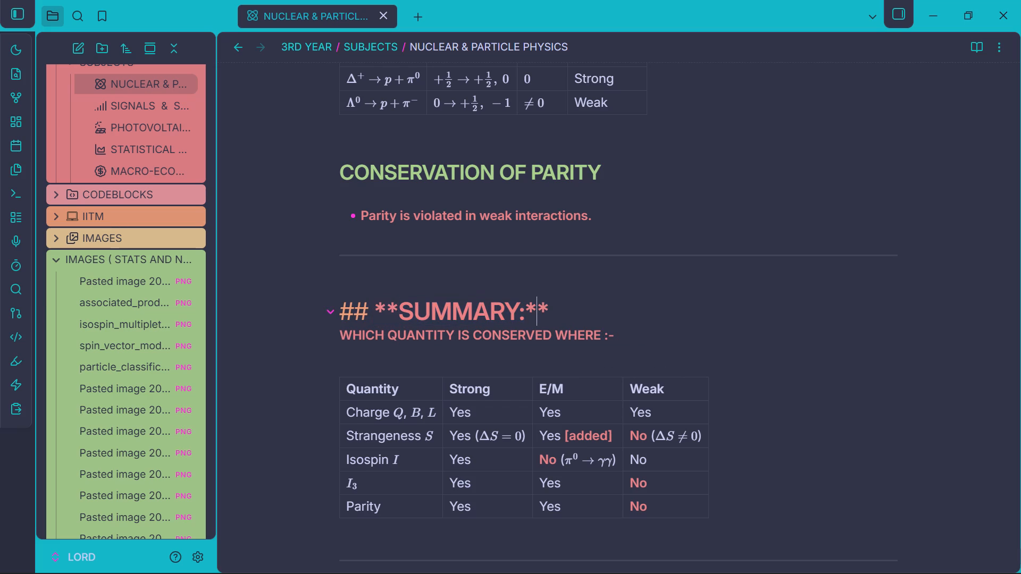
pyautogui.press('Right')
pyautogui.press('Left')
pyautogui.press('Left')
pyautogui.press('-')
pyautogui.click(393, 272)
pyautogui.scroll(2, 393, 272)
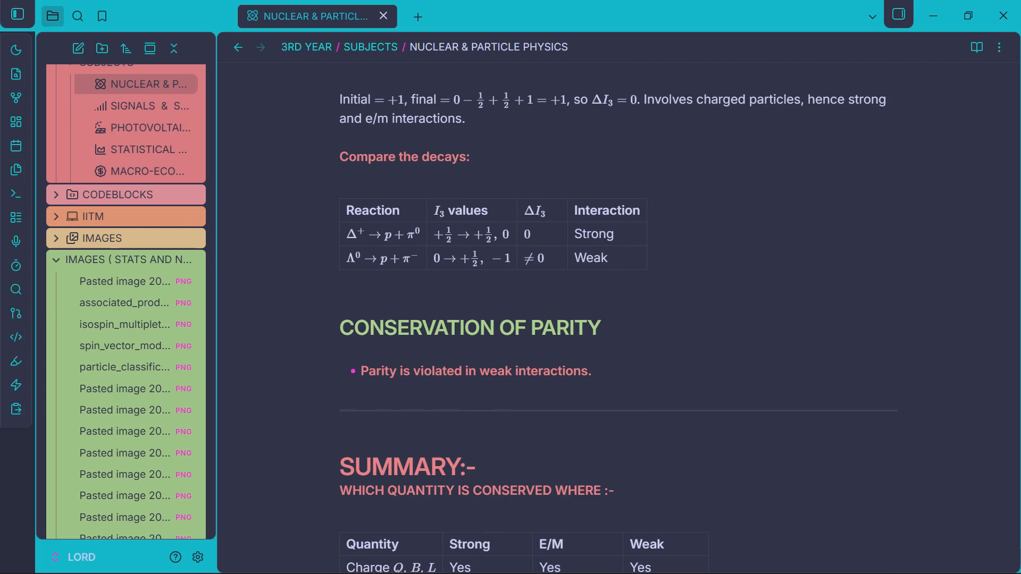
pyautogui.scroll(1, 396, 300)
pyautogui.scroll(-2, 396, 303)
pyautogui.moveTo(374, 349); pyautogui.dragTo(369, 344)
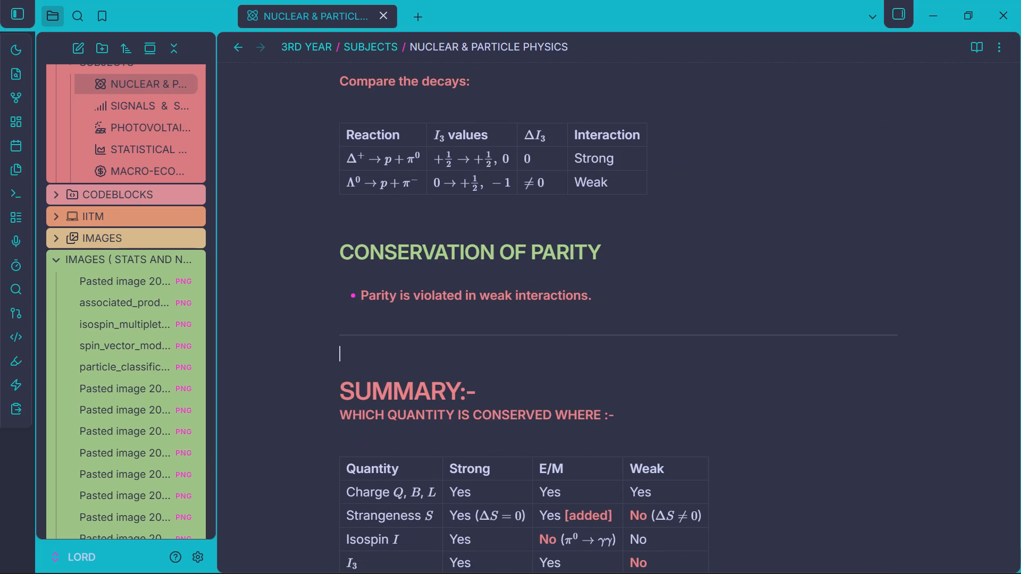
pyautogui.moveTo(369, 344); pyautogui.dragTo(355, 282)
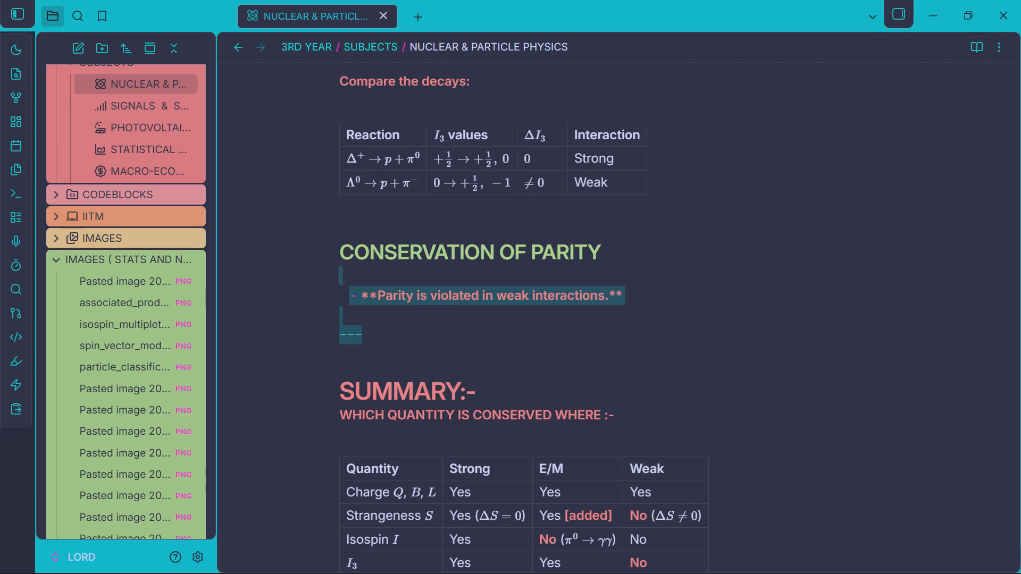
# Delete the bold [added] tag from the Strangeness row's E/M cell in the summary table.
pyautogui.scroll(-2, 353, 284)
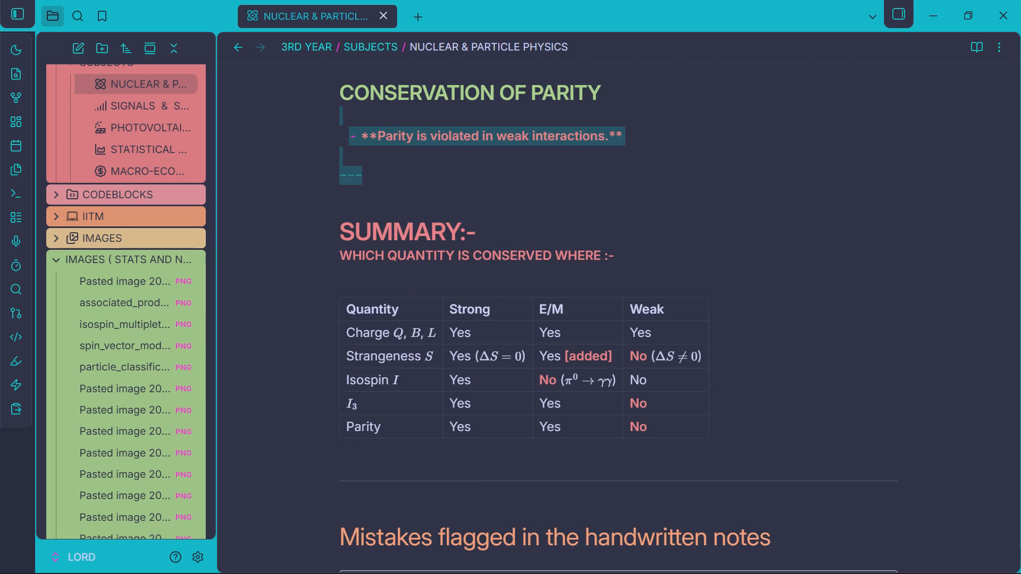
pyautogui.click(614, 358)
pyautogui.moveTo(638, 357); pyautogui.dragTo(568, 355)
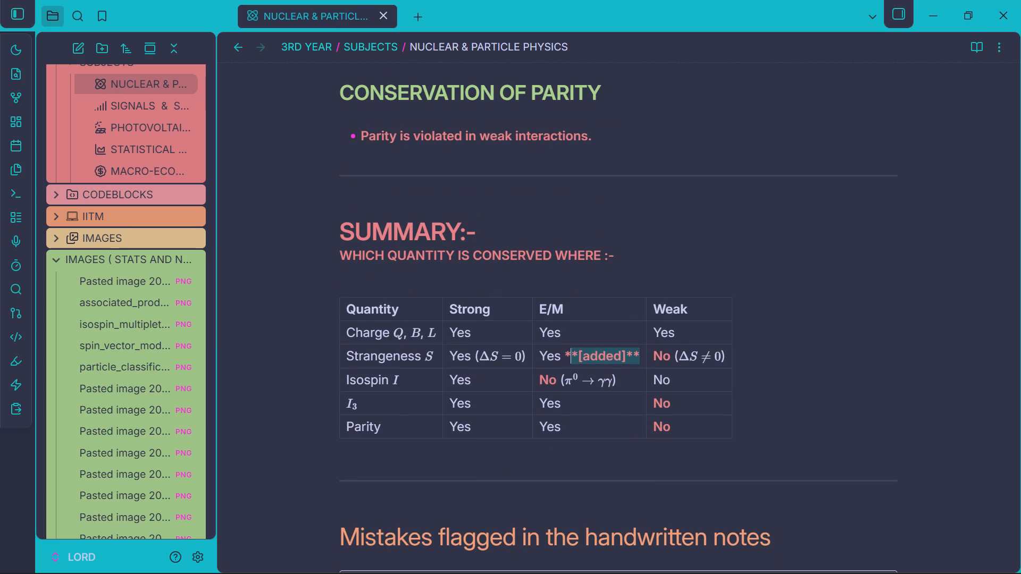
pyautogui.moveTo(568, 355); pyautogui.dragTo(568, 355)
pyautogui.press('BackSpace')
pyautogui.press('BackSpace')
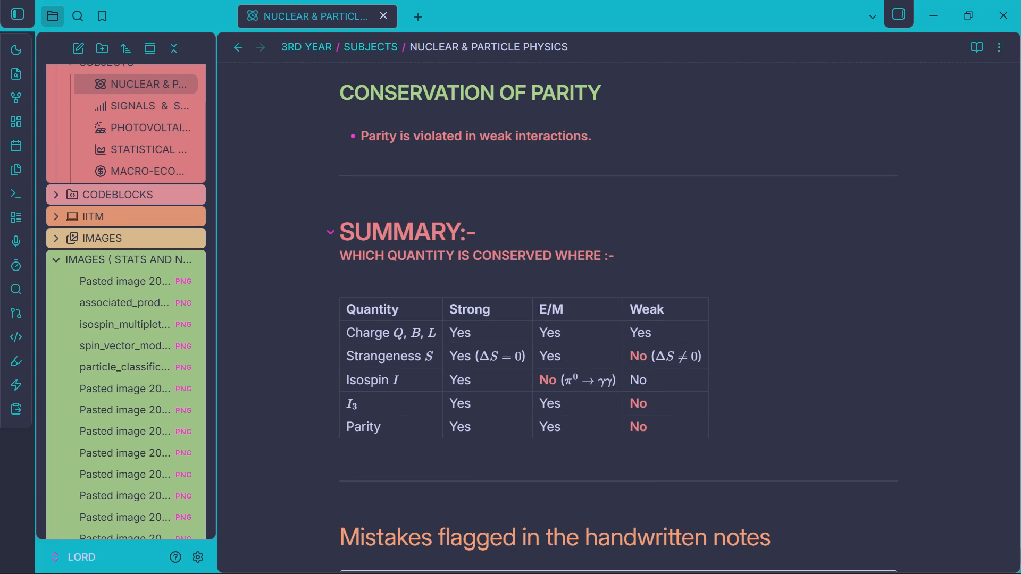
pyautogui.click(525, 191)
# Delete the entire "Mistakes flagged in the handwritten notes" section and the divider line and blank lines left below the summary table.
pyautogui.scroll(2, 523, 191)
pyautogui.scroll(-5, 523, 201)
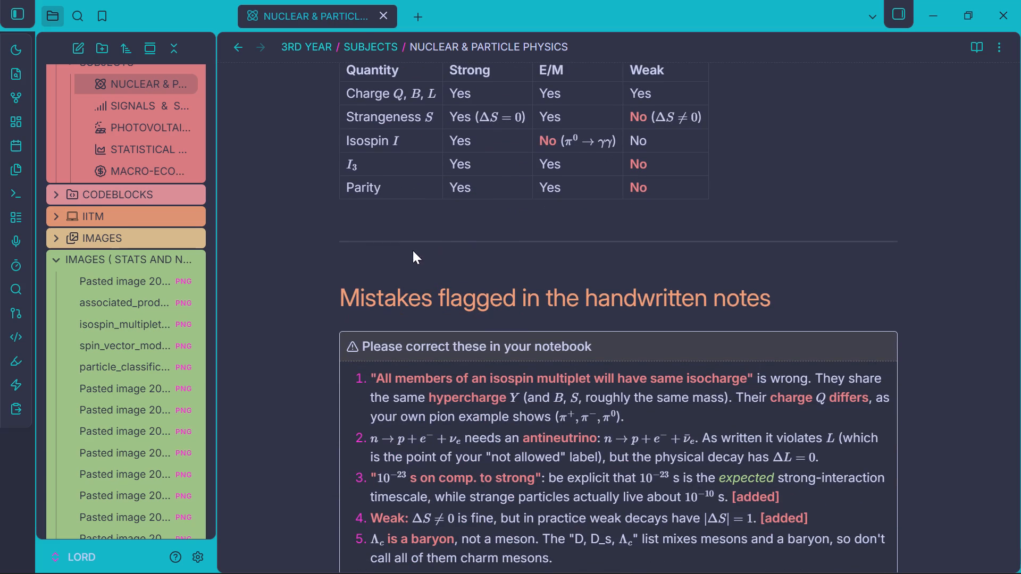
pyautogui.moveTo(404, 256); pyautogui.dragTo(424, 321)
pyautogui.scroll(-4, 419, 288)
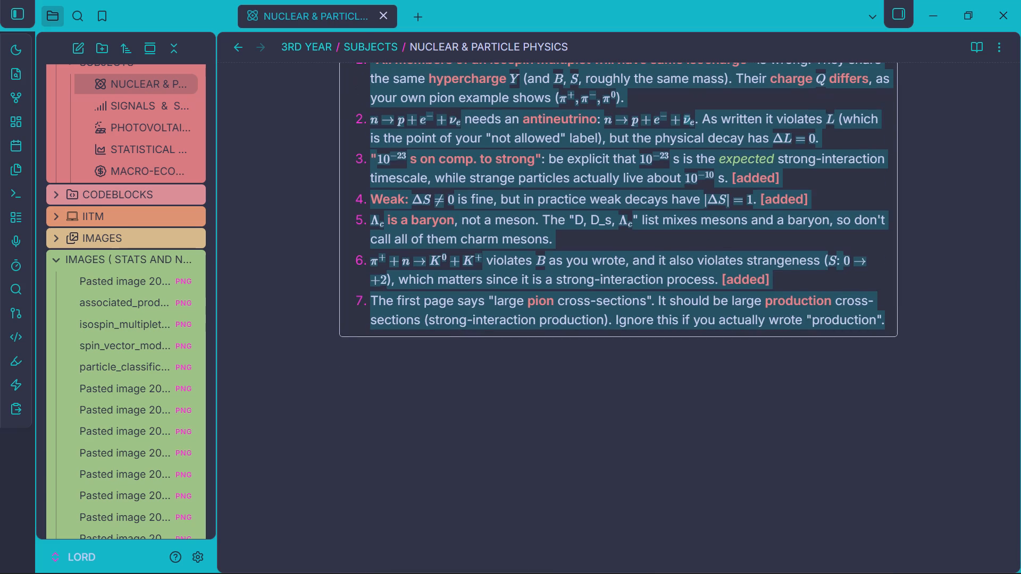
pyautogui.moveTo(424, 321); pyautogui.dragTo(424, 360)
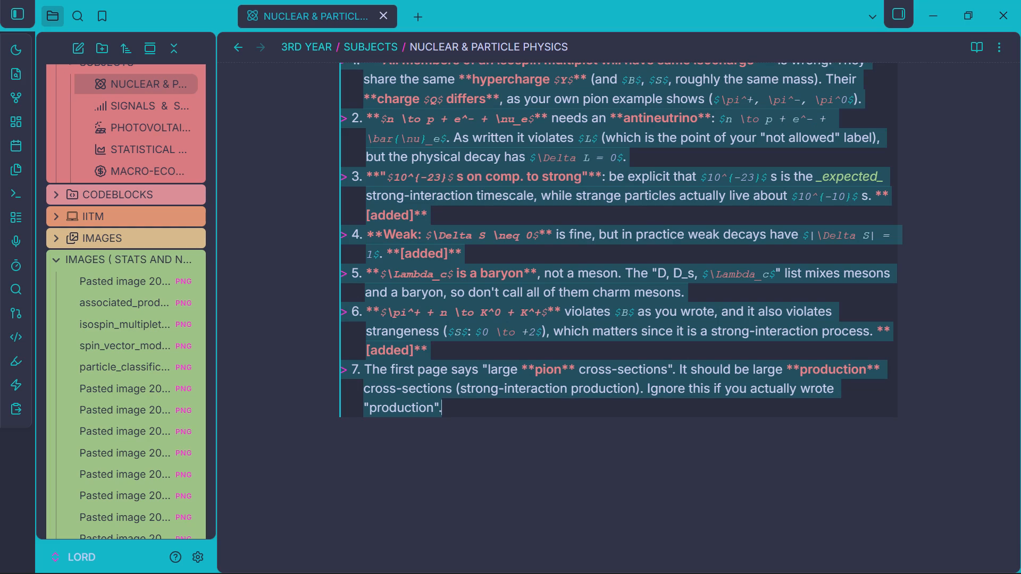
pyautogui.press('BackSpace')
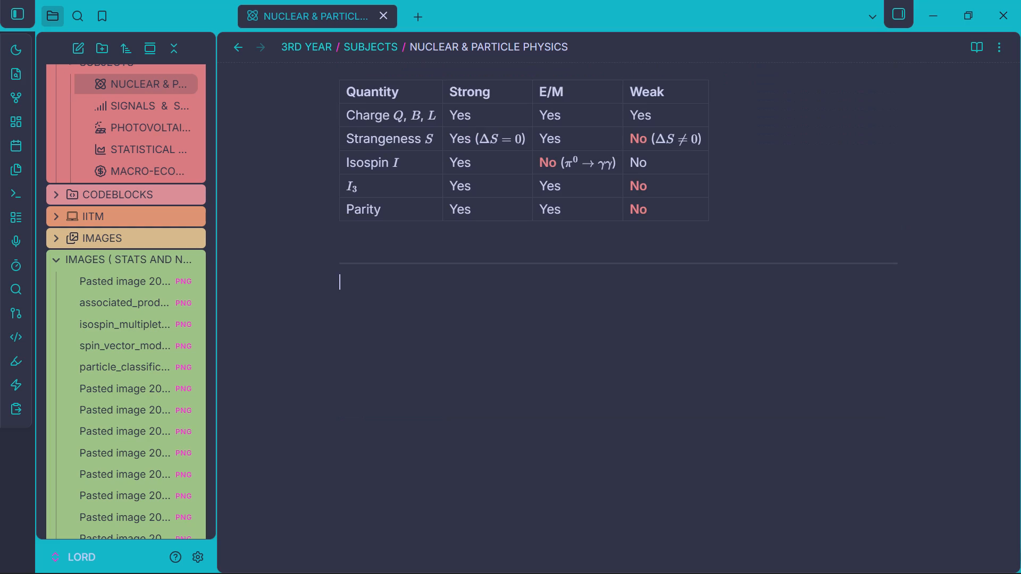
pyautogui.press('BackSpace')
pyautogui.press('BackSpace')
pyautogui.press('BackSpace')
pyautogui.press('BackSpace')
pyautogui.press('BackSpace')
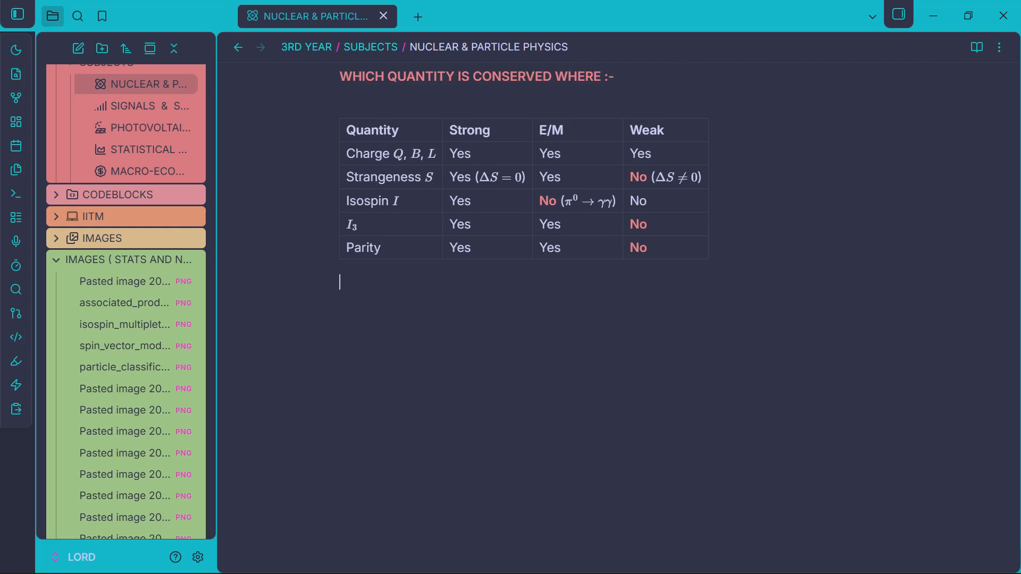
pyautogui.scroll(1, 424, 360)
pyautogui.moveTo(411, 369); pyautogui.dragTo(329, 128)
pyautogui.hotkey('ctrl', 'c')
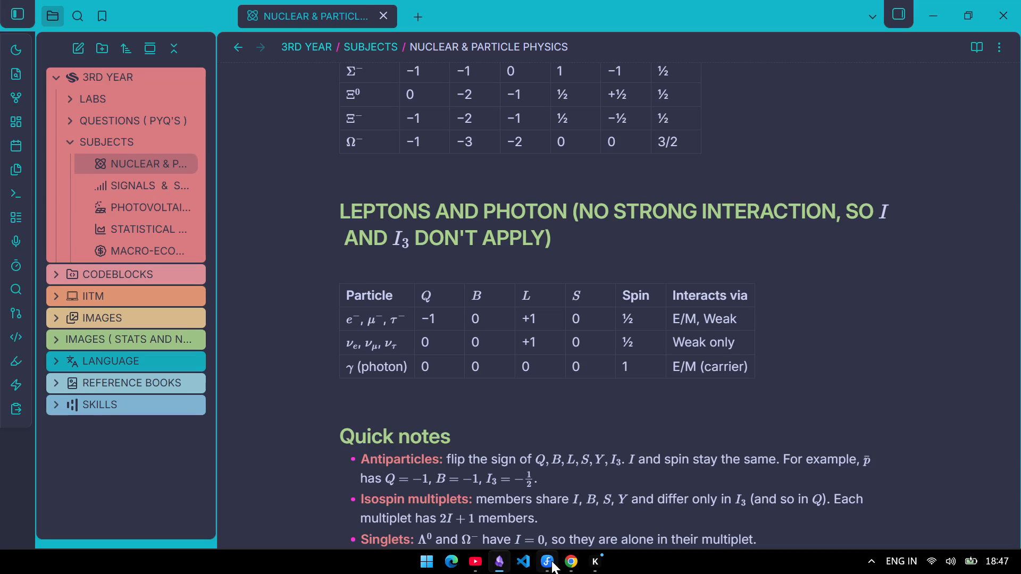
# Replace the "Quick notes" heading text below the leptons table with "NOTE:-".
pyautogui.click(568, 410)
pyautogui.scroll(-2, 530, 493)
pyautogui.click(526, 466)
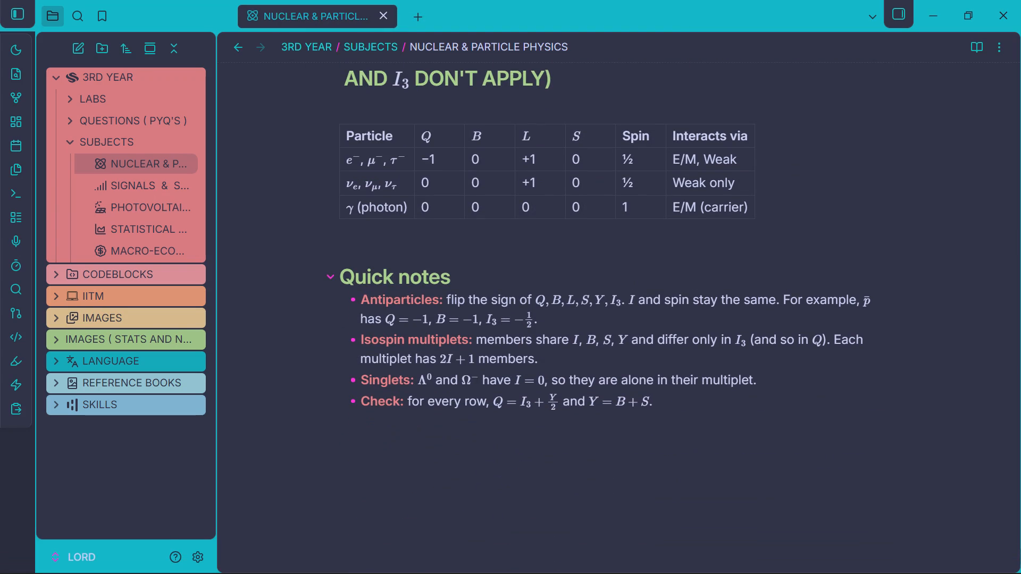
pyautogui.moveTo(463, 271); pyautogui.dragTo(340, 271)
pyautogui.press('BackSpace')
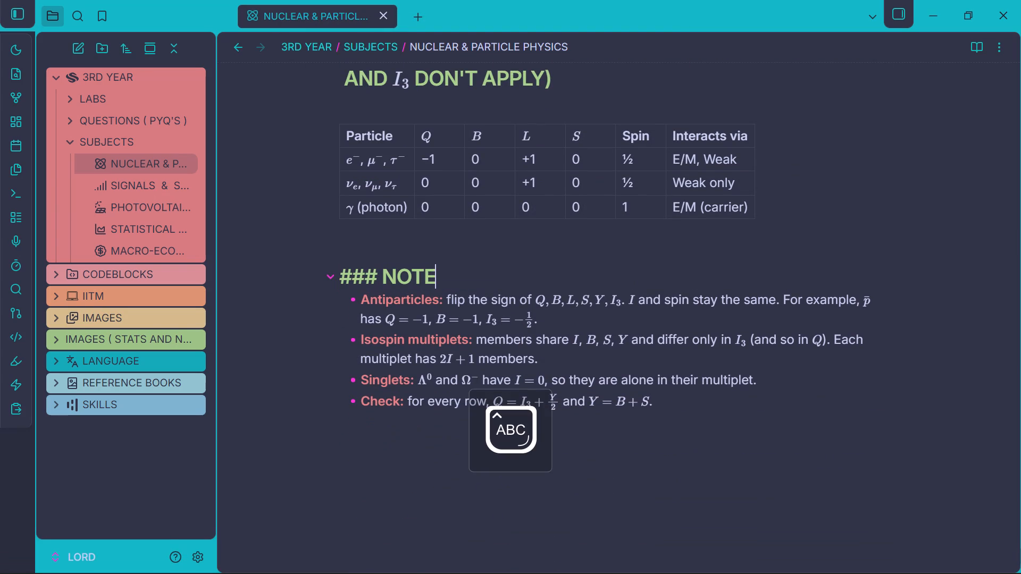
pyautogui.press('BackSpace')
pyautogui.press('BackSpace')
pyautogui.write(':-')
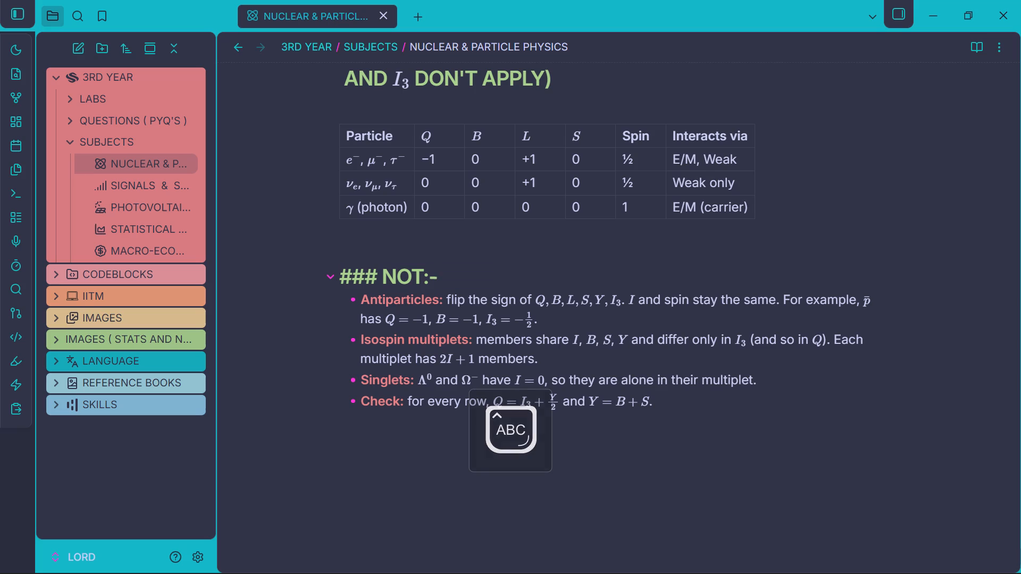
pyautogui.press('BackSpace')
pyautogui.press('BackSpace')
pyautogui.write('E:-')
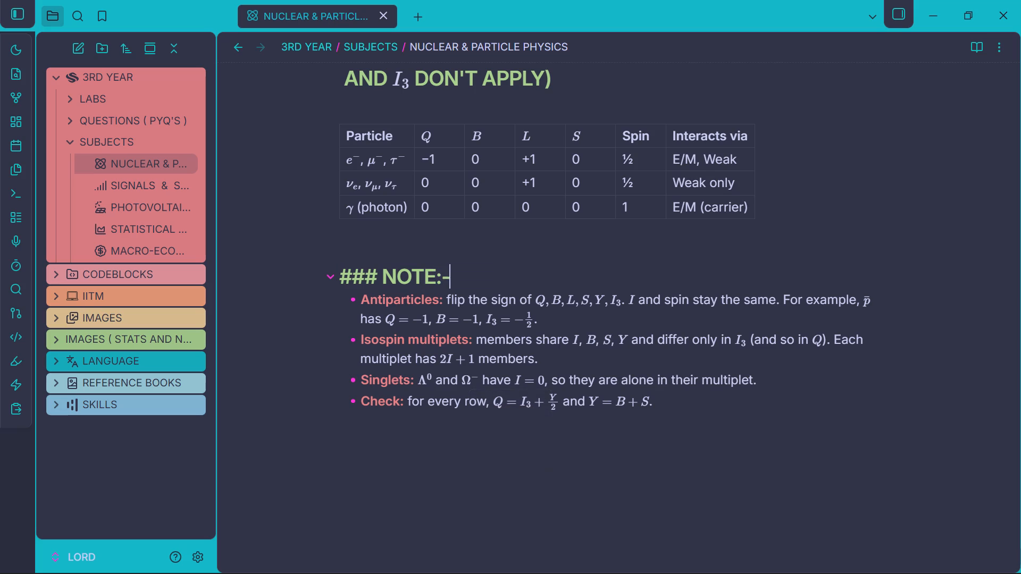
# Paste the copied particle names note below the "Check" bullet, leaving blank space between them.
pyautogui.click(425, 417)
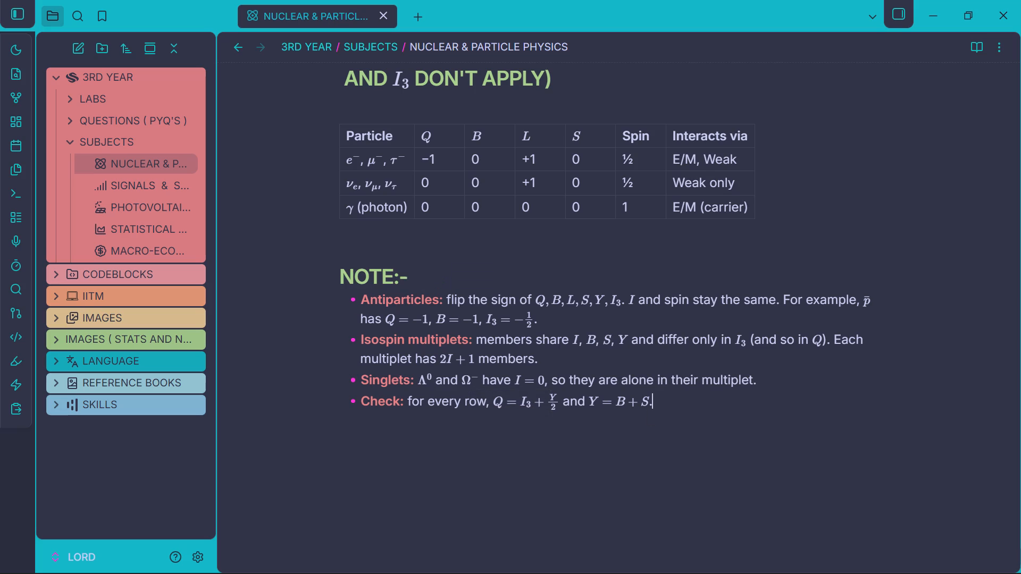
pyautogui.press('Return')
pyautogui.press('Return')
pyautogui.press('Return')
pyautogui.hotkey('ctrl', 'v')
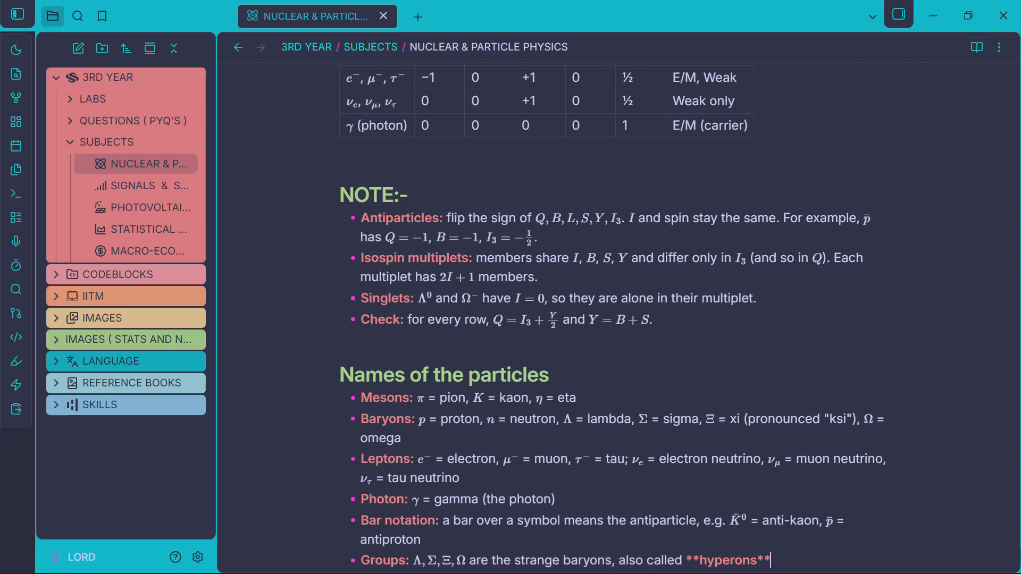
# Convert the "Names of the particles" heading text to uppercase.
pyautogui.scroll(-1, 652, 411)
pyautogui.click(347, 296)
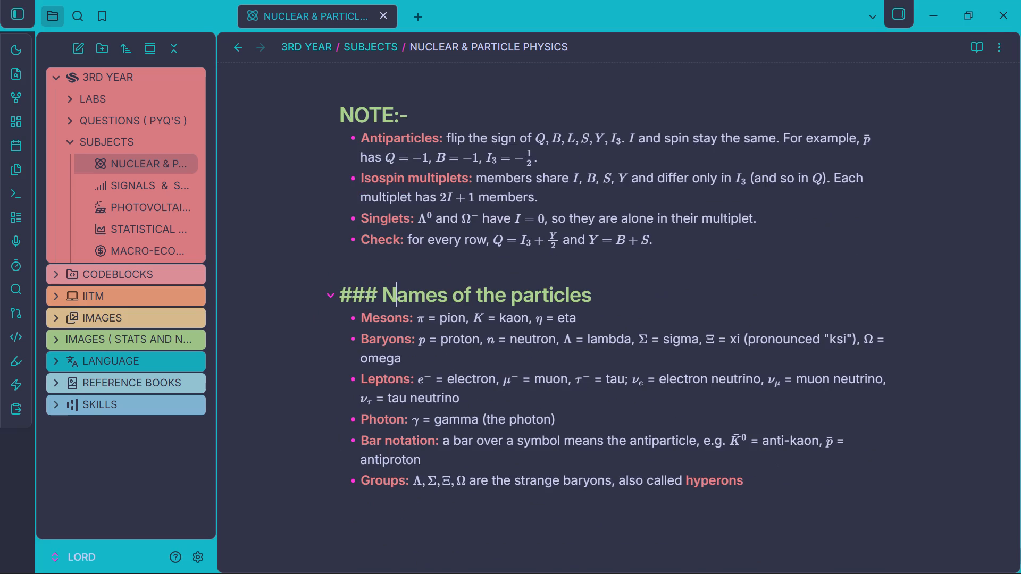
pyautogui.click(361, 293)
pyautogui.click(380, 294)
pyautogui.moveTo(381, 299); pyautogui.dragTo(602, 298)
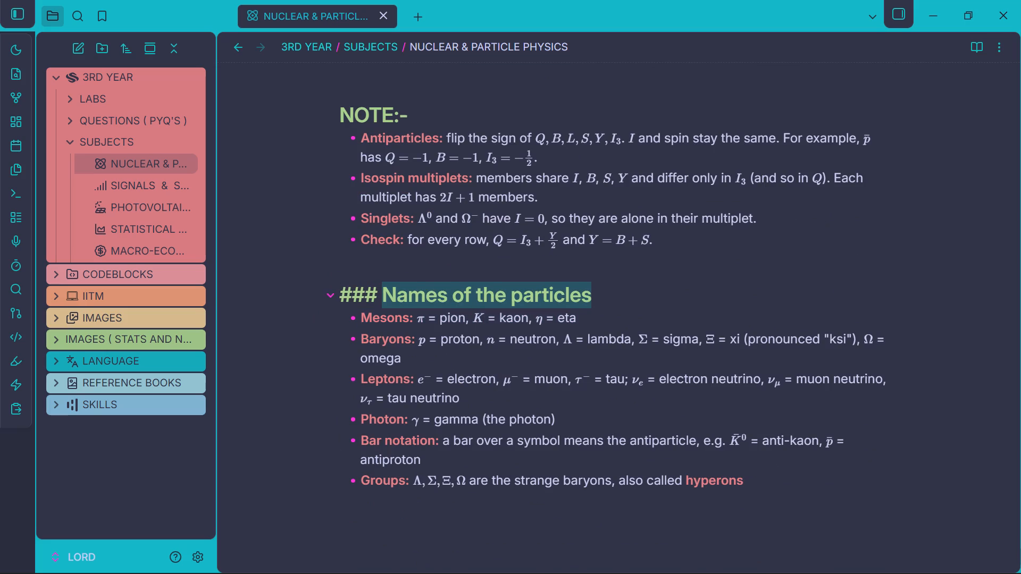
pyautogui.hotkey('ctrl', 'alt', 'u')
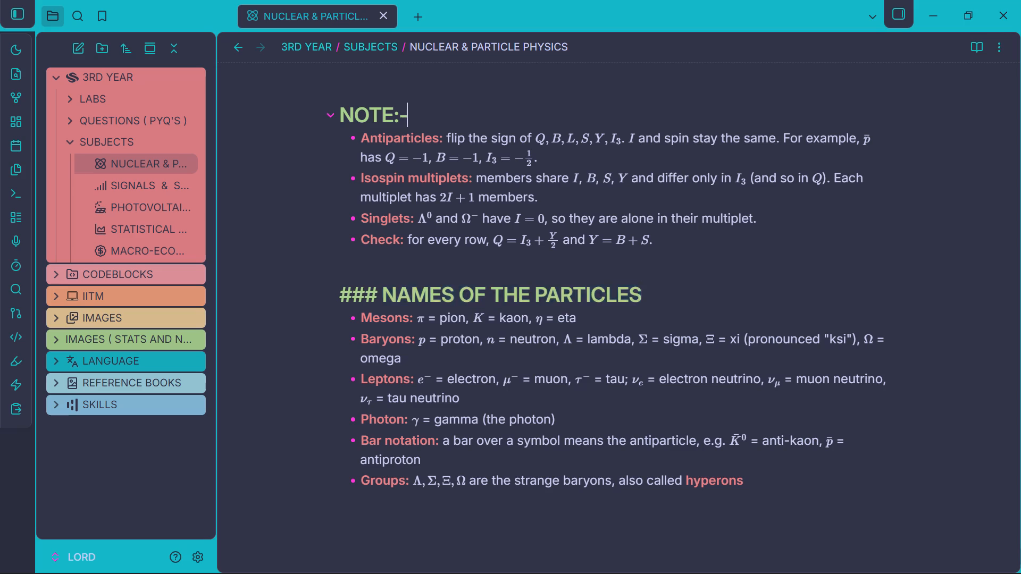
# Replace the "NOTE:-" heading text with "POINTS:-", keeping its heading level.
pyautogui.click(408, 121)
pyautogui.moveTo(386, 113); pyautogui.dragTo(453, 109)
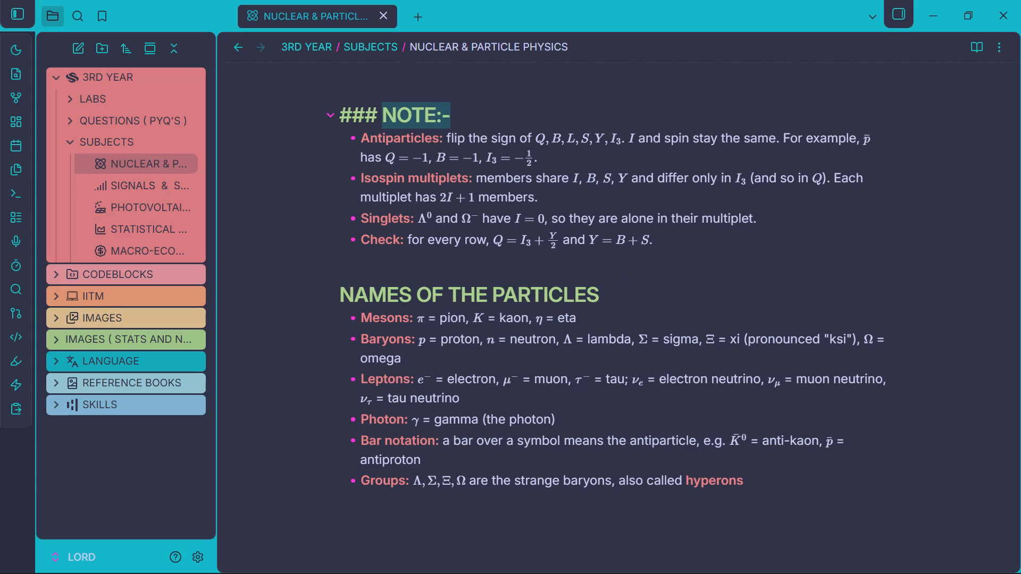
pyautogui.press('BackSpace')
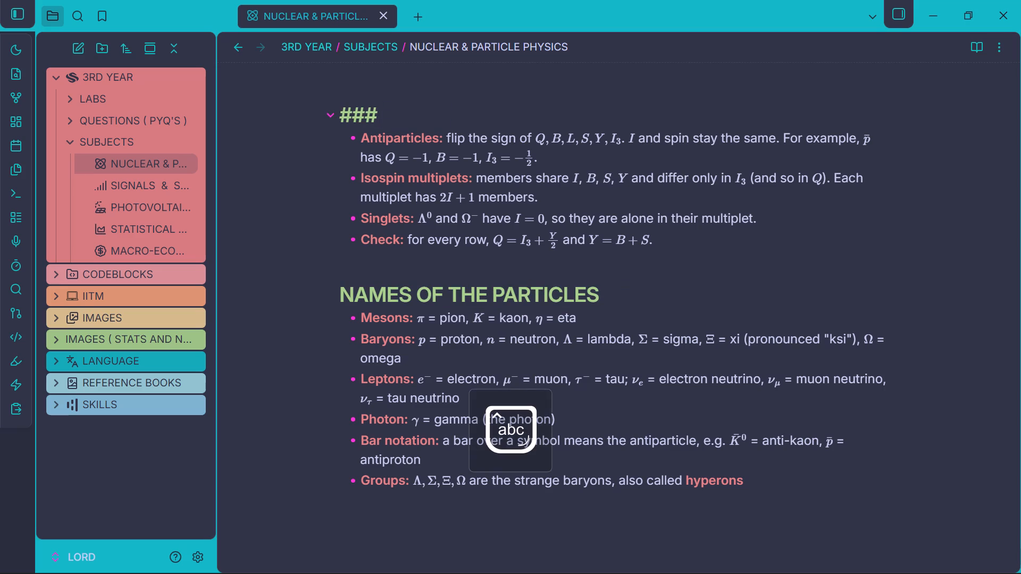
pyautogui.press('i')
pyautogui.write('POINNTS')
pyautogui.press('BackSpace')
pyautogui.press('BackSpace')
pyautogui.press('BackSpace')
pyautogui.write('TSl')
pyautogui.hotkey('shift', 'BackSpace')
# Insert a [!note] callout between the leptons and photon table and the "POINTS:-" heading.
pyautogui.scroll(3, 449, 109)
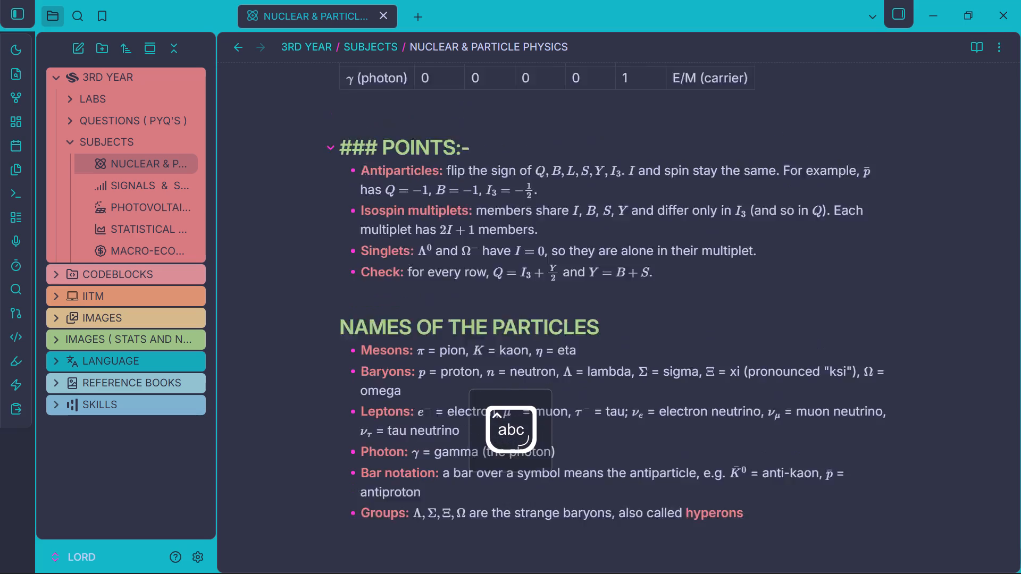
pyautogui.click(375, 319)
pyautogui.hotkey('shift', '>')
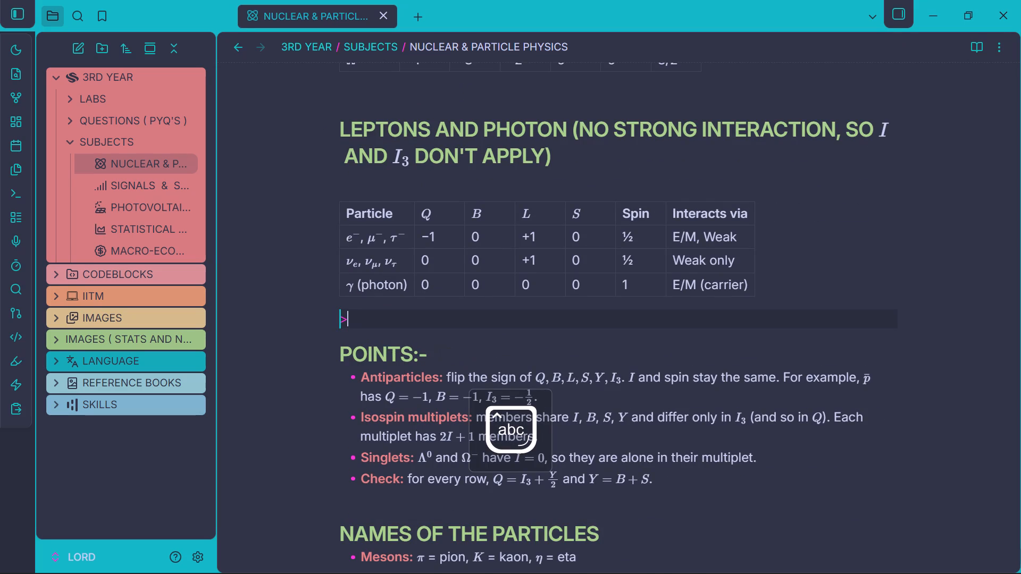
pyautogui.press('[')
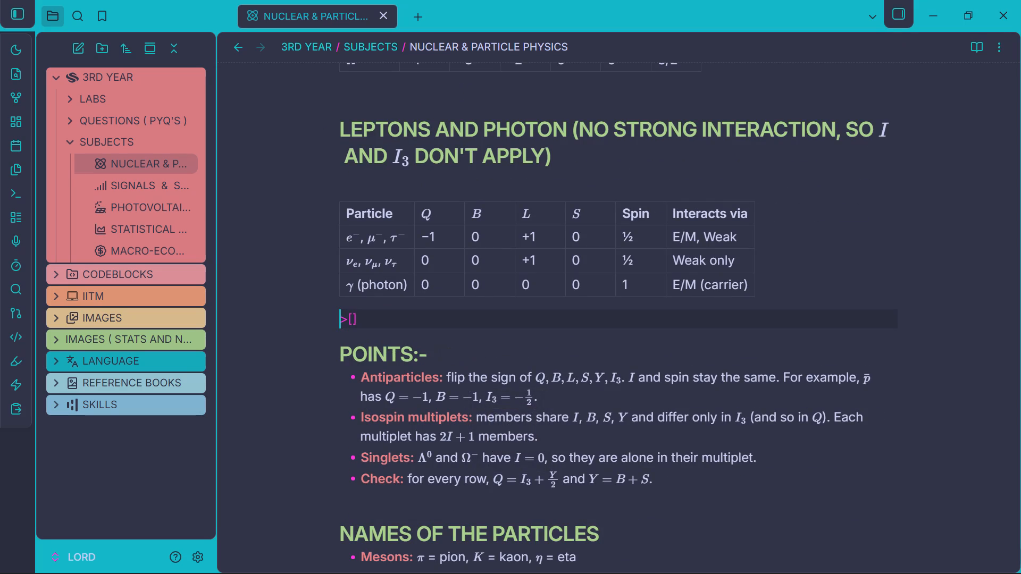
pyautogui.hotkey('shift', '!')
pyautogui.write('note')
# Title the new note callout "QUICK POINTS:-".
pyautogui.click(413, 314)
pyautogui.click(421, 328)
pyautogui.click(421, 332)
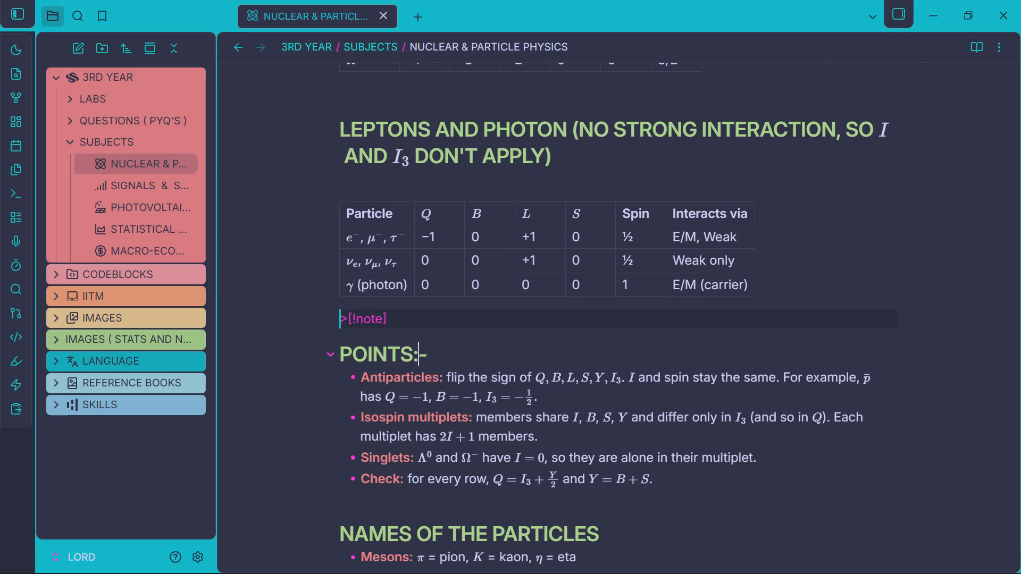
pyautogui.click(417, 326)
pyautogui.click(417, 326)
pyautogui.press('space')
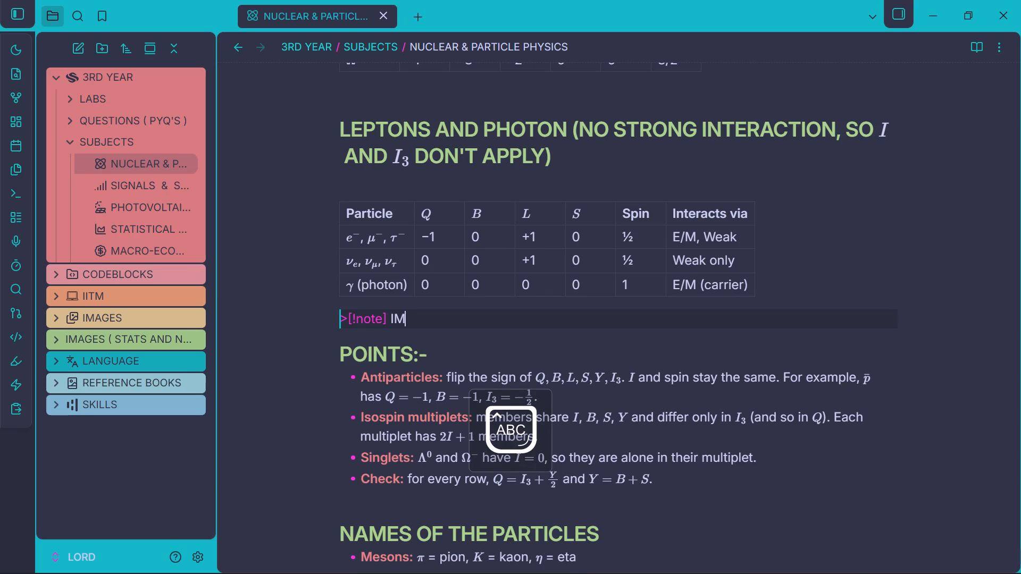
pyautogui.press('BackSpace')
pyautogui.press('BackSpace')
pyautogui.press('BackSpace')
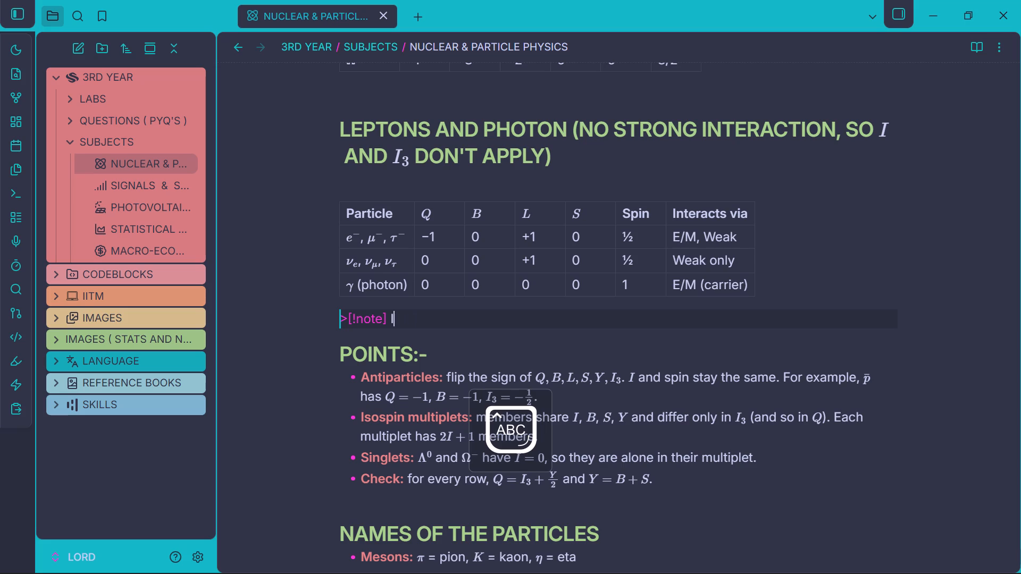
pyautogui.press('BackSpace')
pyautogui.write('QUICK POINTS:-')
pyautogui.click(417, 326)
# Bring the "POINTS:-" heading line into the QUICK POINTS:- note callout.
pyautogui.click(394, 342)
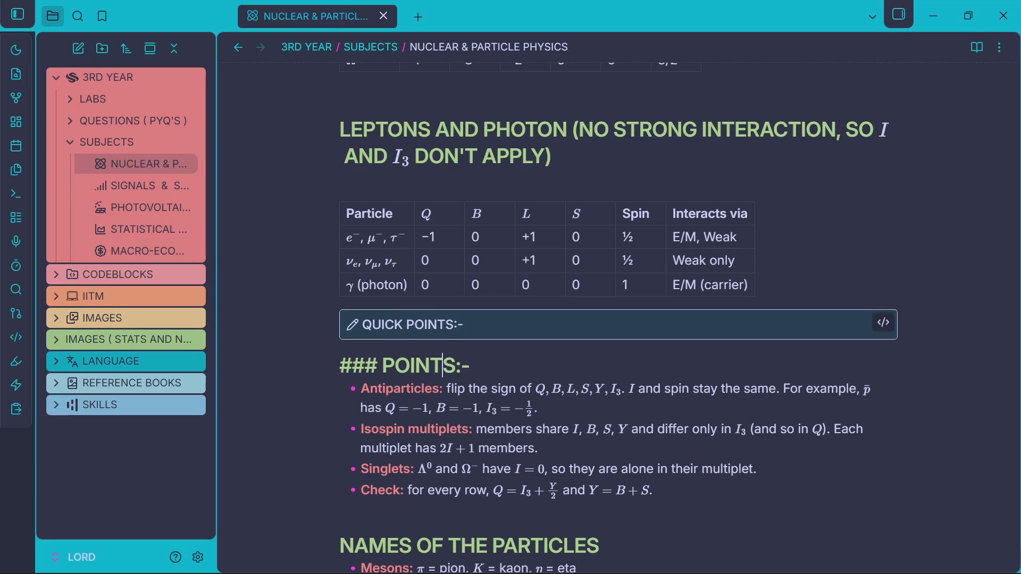
pyautogui.click(381, 339)
pyautogui.click(361, 348)
pyautogui.click(353, 354)
pyautogui.click(344, 359)
pyautogui.hotkey('shift', '>')
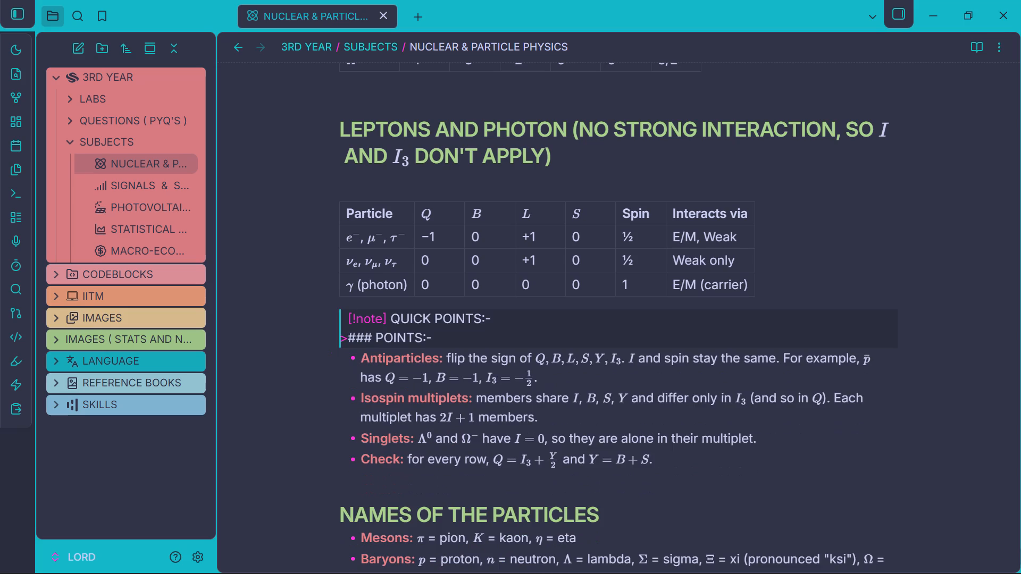
# Bring the "Antiparticles" and "Isospin multiplets" bullets into the QUICK POINTS:- callout, with no blank line between them.
pyautogui.press('Down')
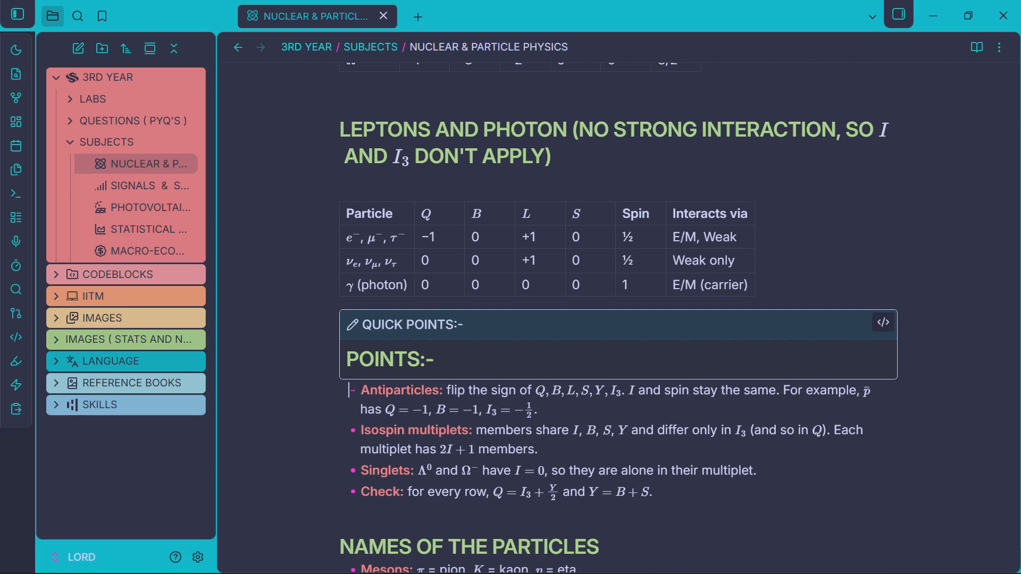
pyautogui.hotkey('shift', '>')
pyautogui.hotkey('shift', 'Down')
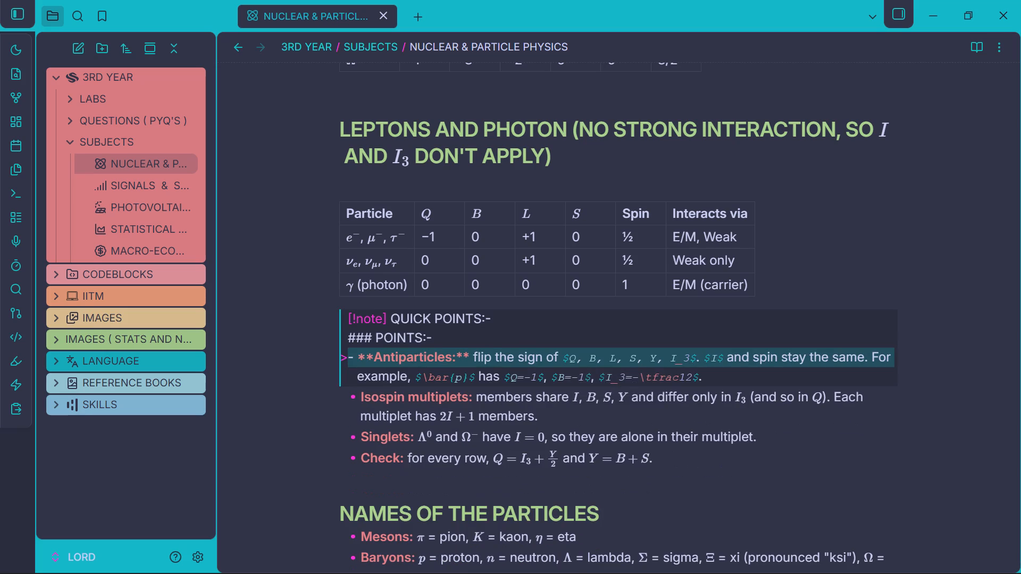
pyautogui.press('Down')
pyautogui.press('Down')
pyautogui.press('Left')
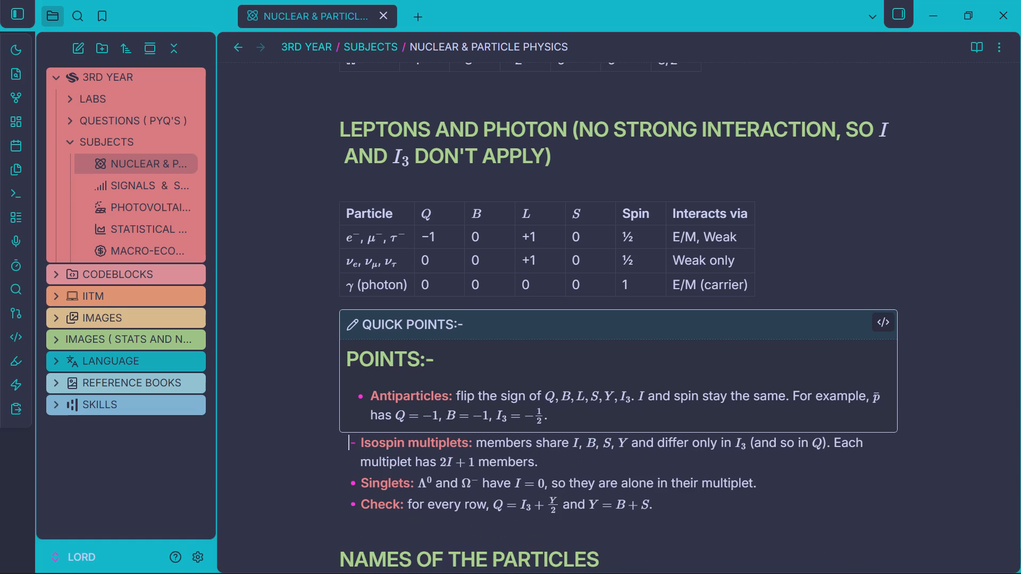
pyautogui.press('Return')
pyautogui.press('.')
pyautogui.press('BackSpace')
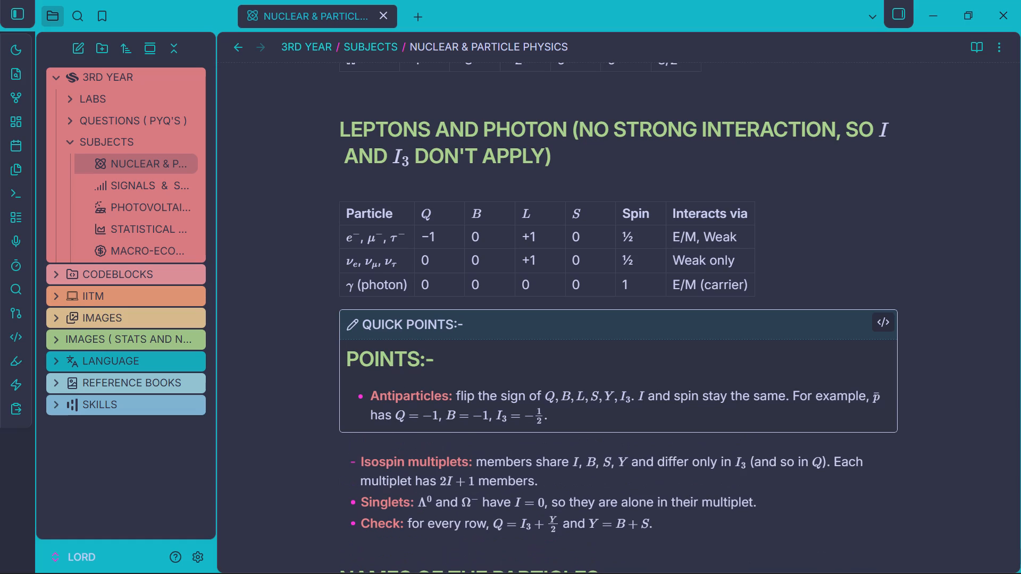
pyautogui.hotkey('shift', '>')
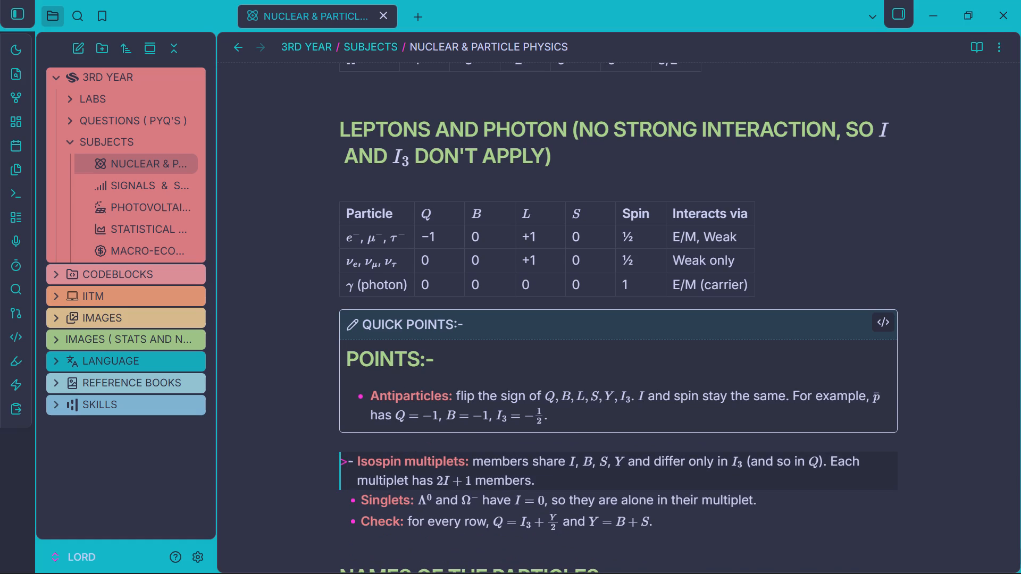
pyautogui.press('BackSpace')
pyautogui.press('BackSpace')
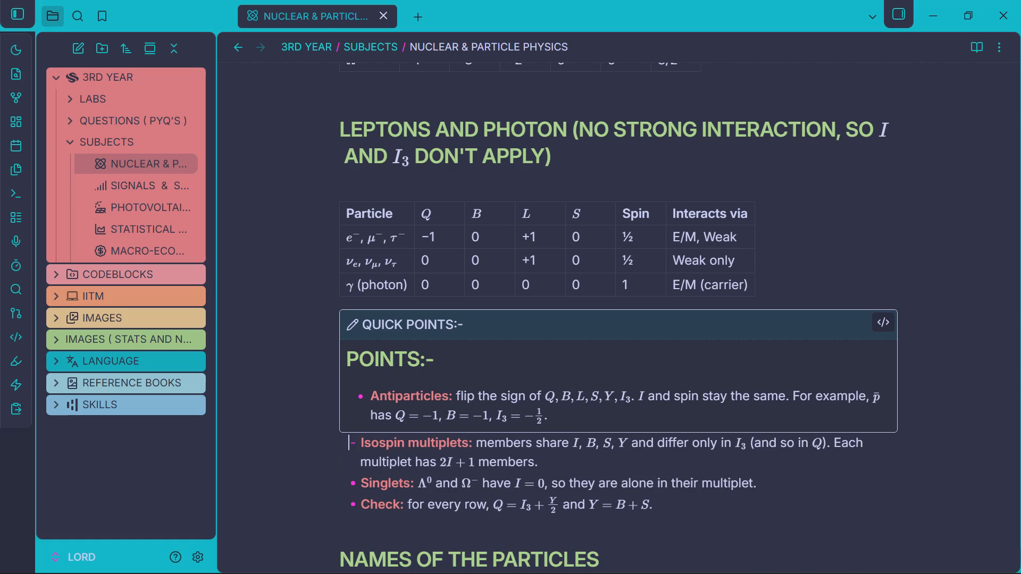
pyautogui.hotkey('shift', '>')
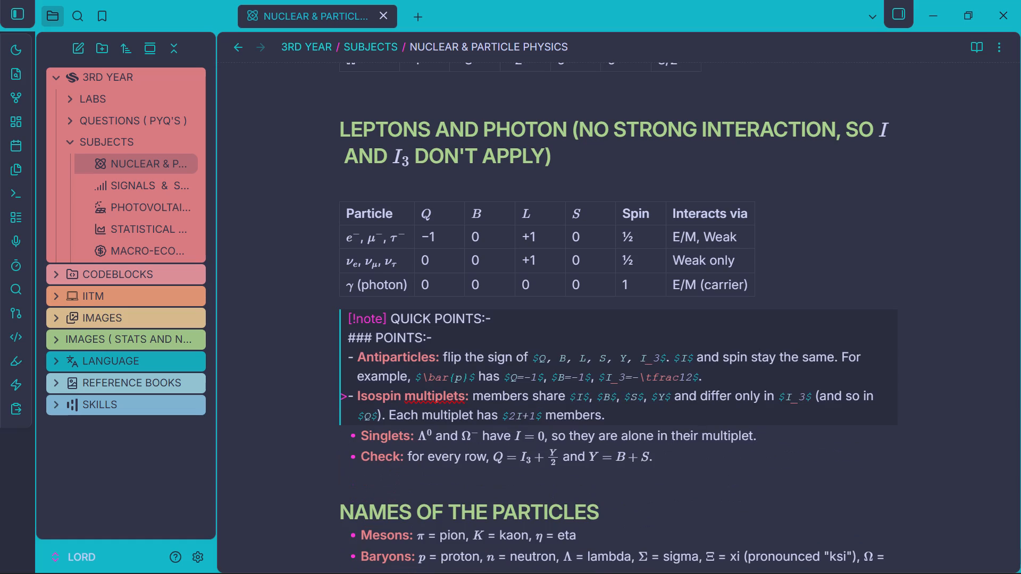
# Bring the "Singlets" and "Check" bullets into the QUICK POINTS:- callout.
pyautogui.press('Down')
pyautogui.press('Down')
pyautogui.hotkey('shift', '>')
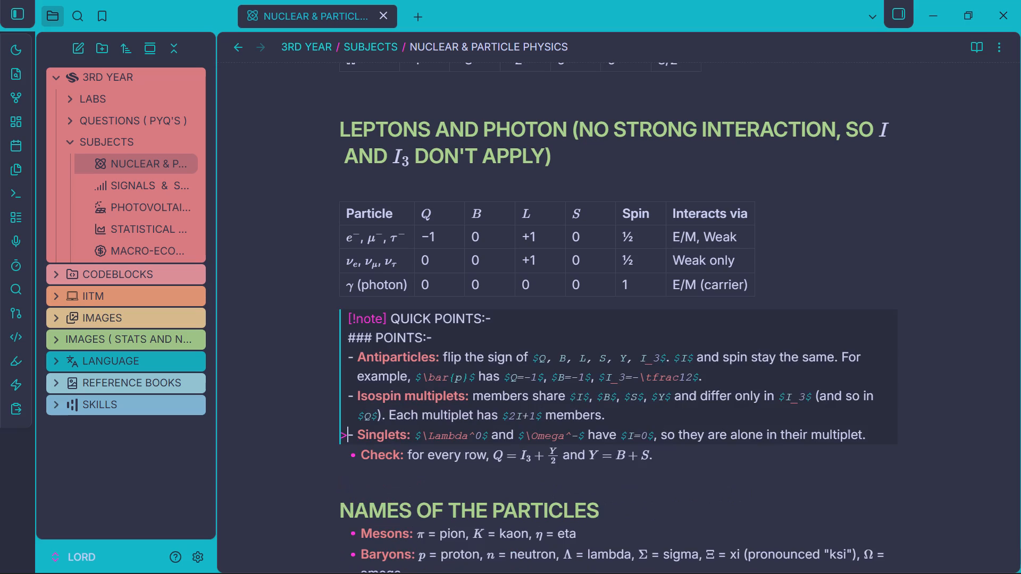
pyautogui.press('Down')
pyautogui.hotkey('shift', '>')
# Extend the callout through the blank line and the "NAMES OF THE PARTICLES" heading.
pyautogui.press('Down')
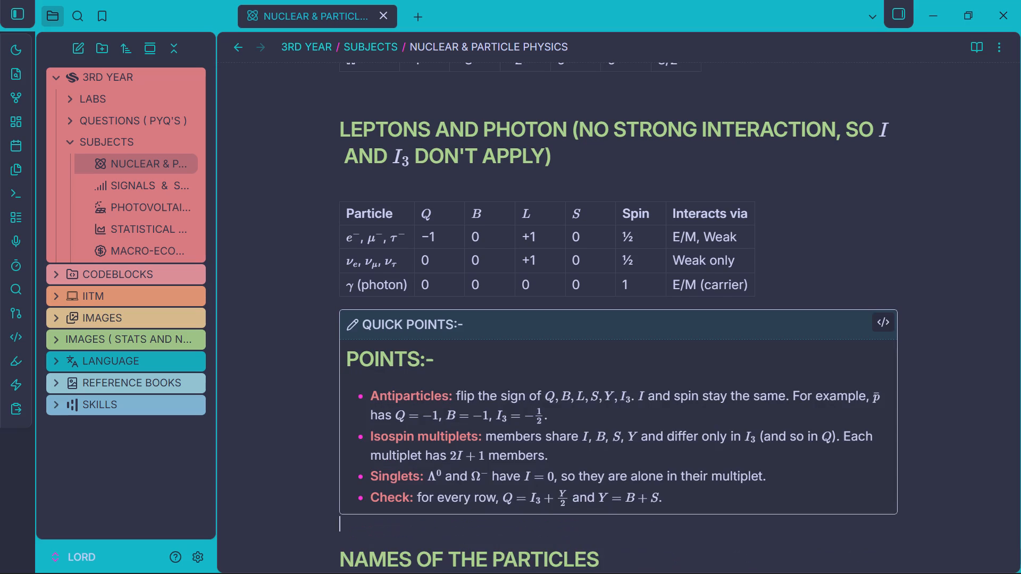
pyautogui.press('Down')
pyautogui.press('Up')
pyautogui.hotkey('shift', '>')
pyautogui.press('Down')
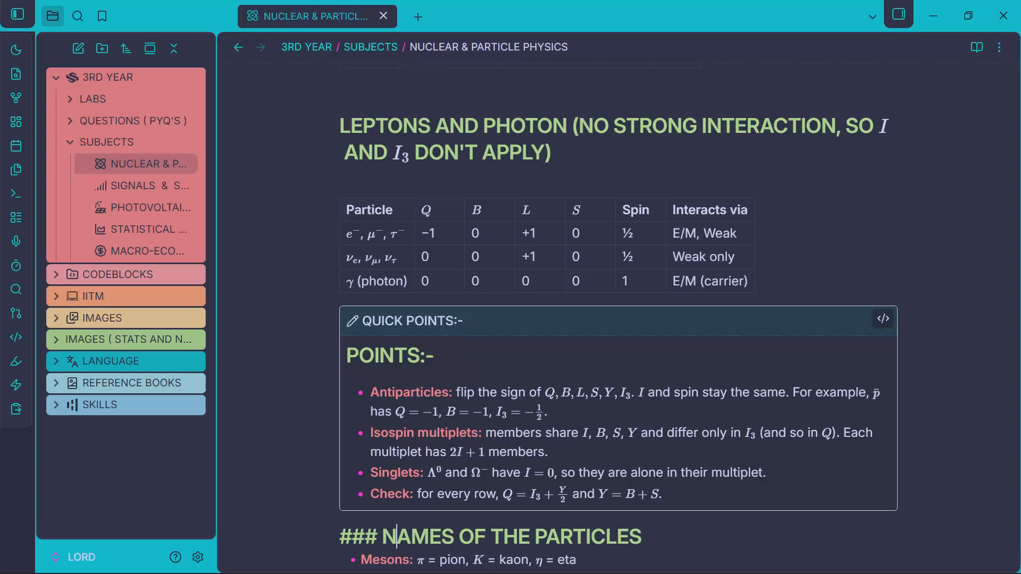
pyautogui.press('Left')
pyautogui.press('Left')
pyautogui.press('Left')
pyautogui.press('Left')
pyautogui.press('Left')
pyautogui.press('Return')
pyautogui.press('\\')
pyautogui.press('BackSpace')
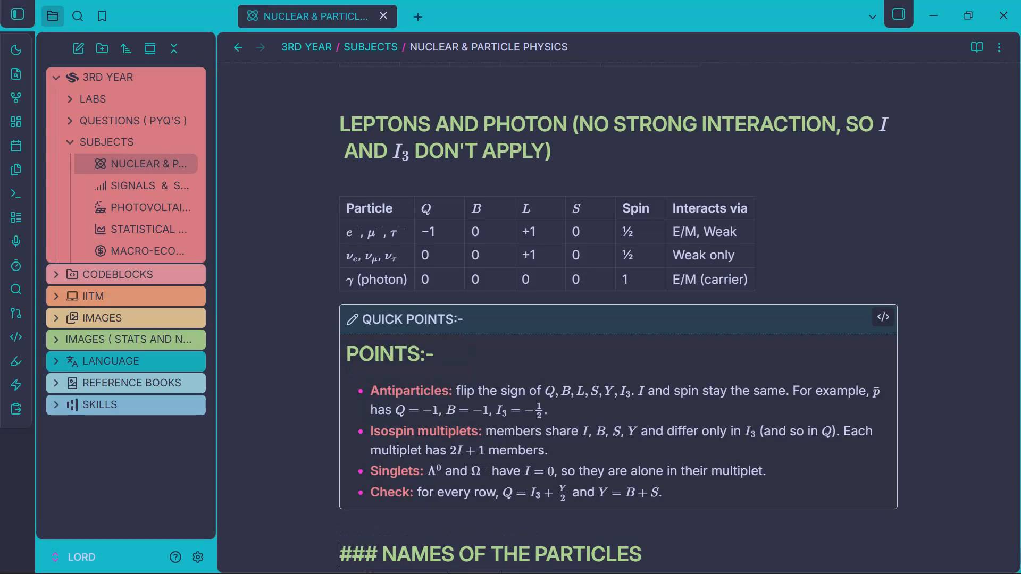
pyautogui.press('BackSpace')
pyautogui.hotkey('shift', '>')
# Bring the "Mesons", "Baryons", "Leptons" and "Photon" bullets into the QUICK POINTS:- callout.
pyautogui.press('Down')
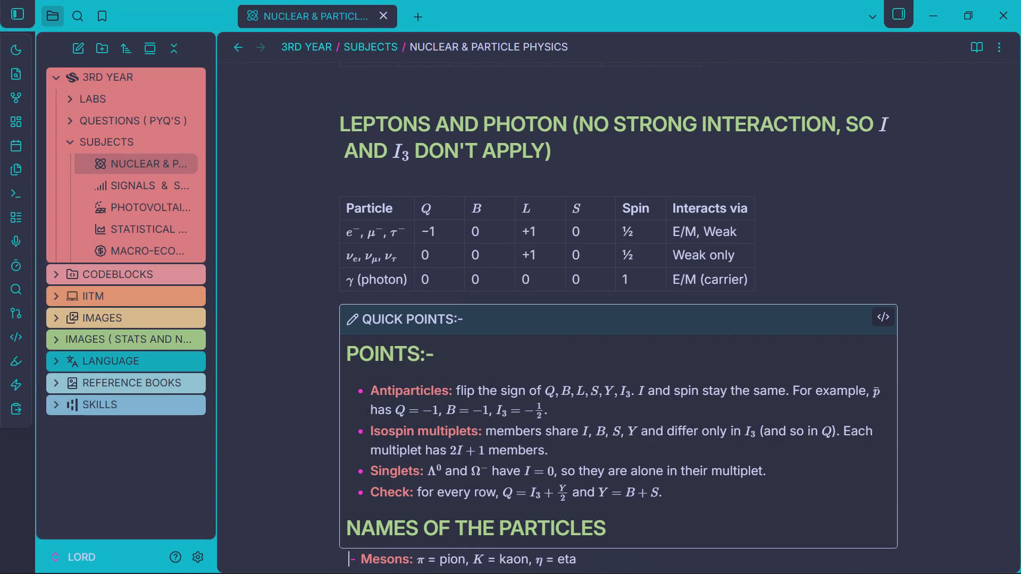
pyautogui.hotkey('shift', '>')
pyautogui.press('Down')
pyautogui.hotkey('shift', '>')
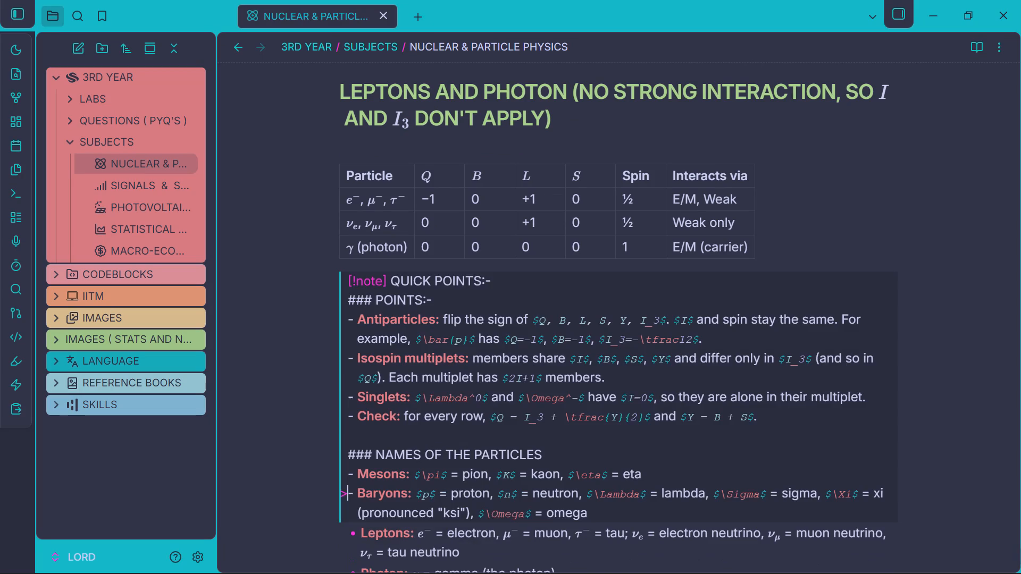
pyautogui.press('Down')
pyautogui.press('Down')
pyautogui.hotkey('shift', '>')
pyautogui.press('Down')
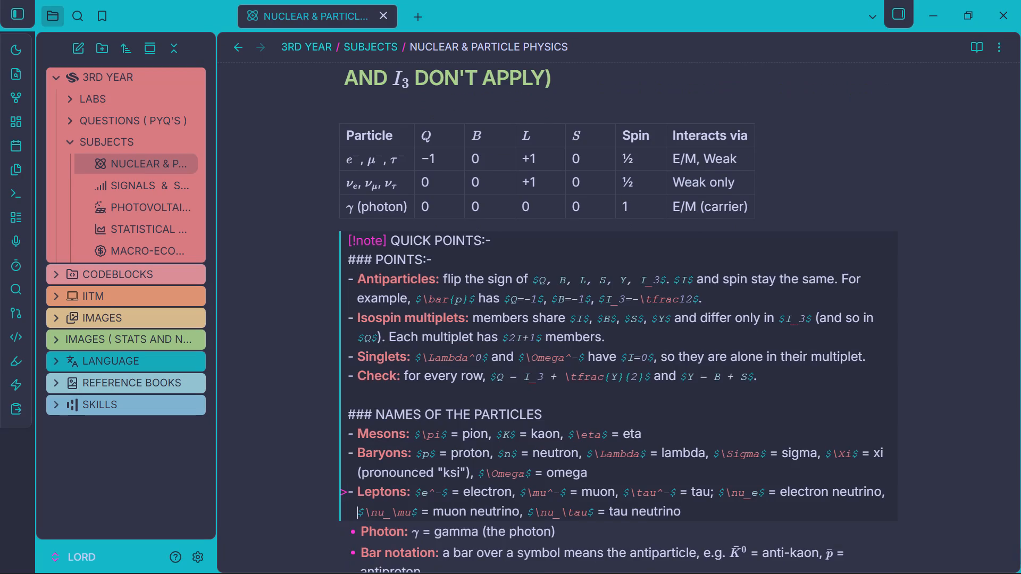
pyautogui.press('Down')
pyautogui.hotkey('shift', '>')
# Bring the "Bar notation" and "Groups" bullets into the QUICK POINTS:- callout.
pyautogui.press('Down')
pyautogui.press('Down')
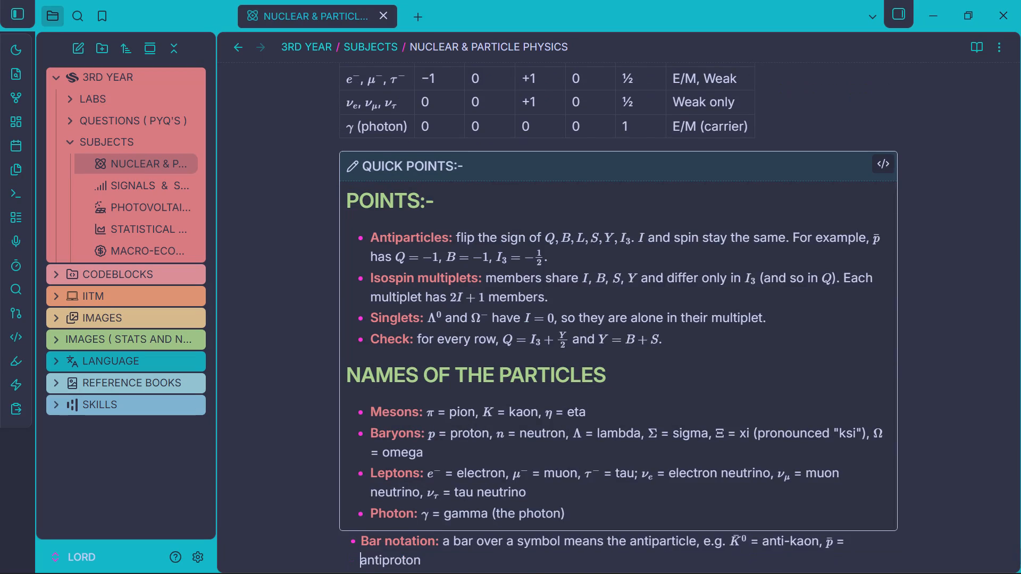
pyautogui.press('Down')
pyautogui.hotkey('shift', '>')
pyautogui.press('Up')
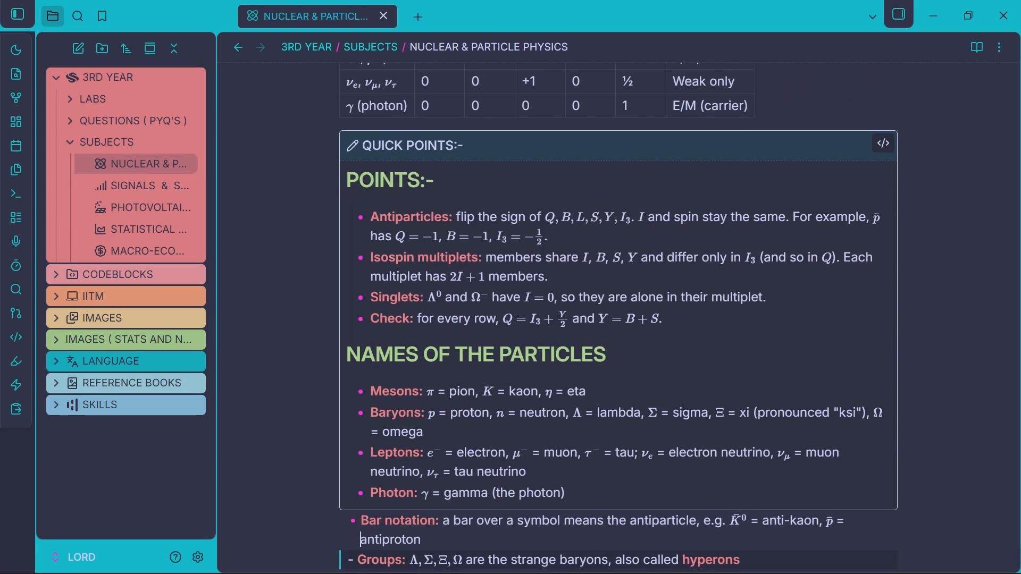
pyautogui.press('Up')
pyautogui.press('Down')
pyautogui.press('Up')
pyautogui.hotkey('shift', '>')
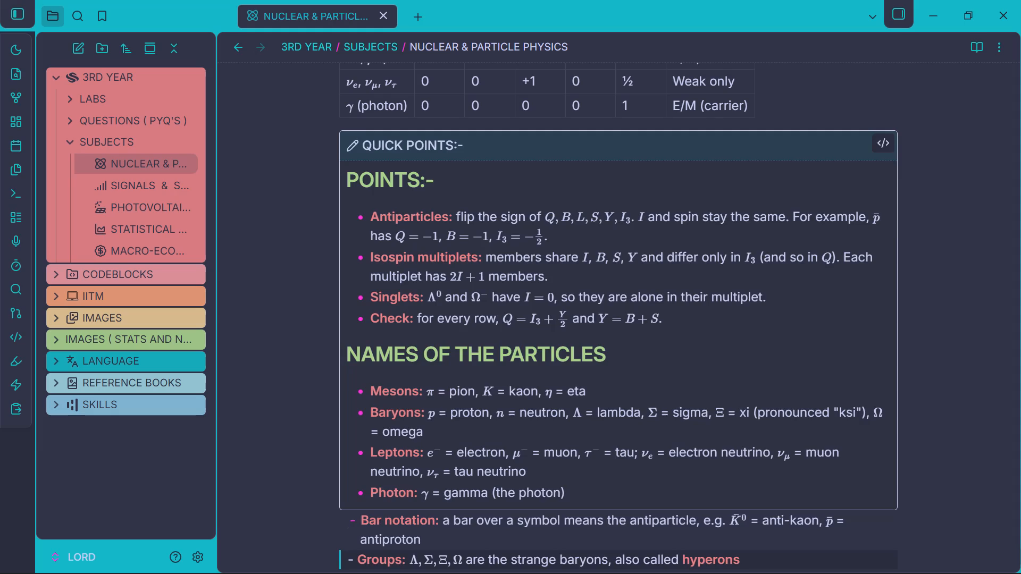
pyautogui.press('Down')
pyautogui.press('Down')
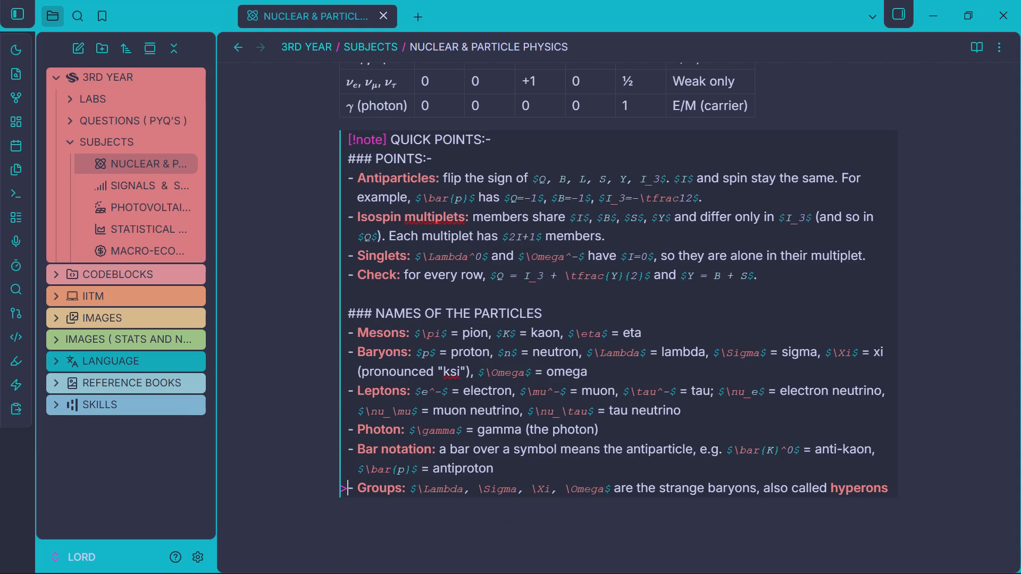
# Review the rendered QUICK POINTS:- callout from its title to the last bullet.
pyautogui.click(364, 534)
pyautogui.click(896, 81)
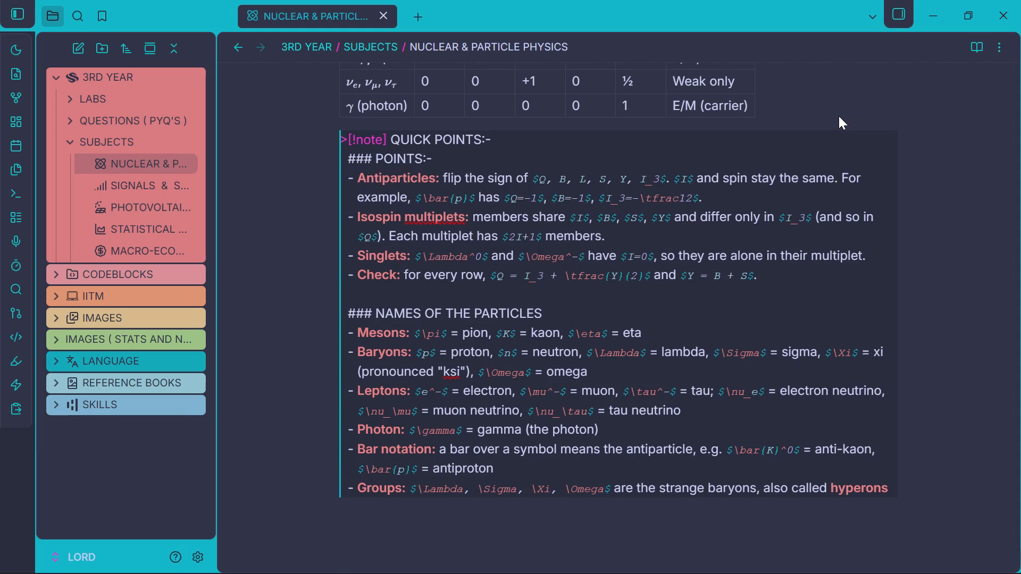
pyautogui.click(837, 116)
pyautogui.scroll(2, 833, 119)
pyautogui.click(598, 159)
pyautogui.scroll(-2, 598, 159)
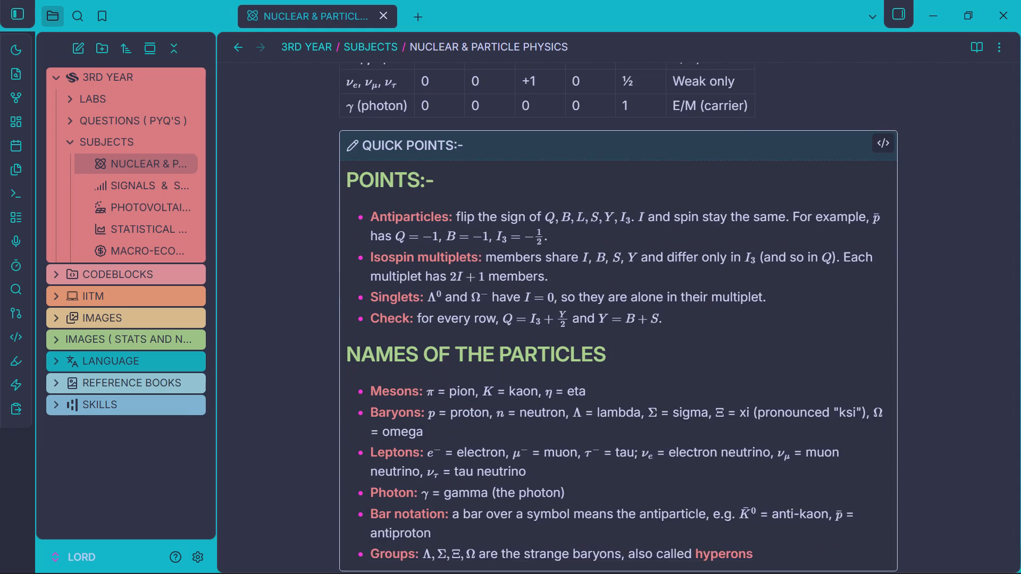
pyautogui.scroll(-1, 597, 160)
pyautogui.scroll(1, 514, 343)
# Delete the "### POINTS:-" heading text from inside the QUICK POINTS:- callout.
pyautogui.click(446, 189)
pyautogui.click(458, 158)
pyautogui.moveTo(448, 158); pyautogui.dragTo(417, 155)
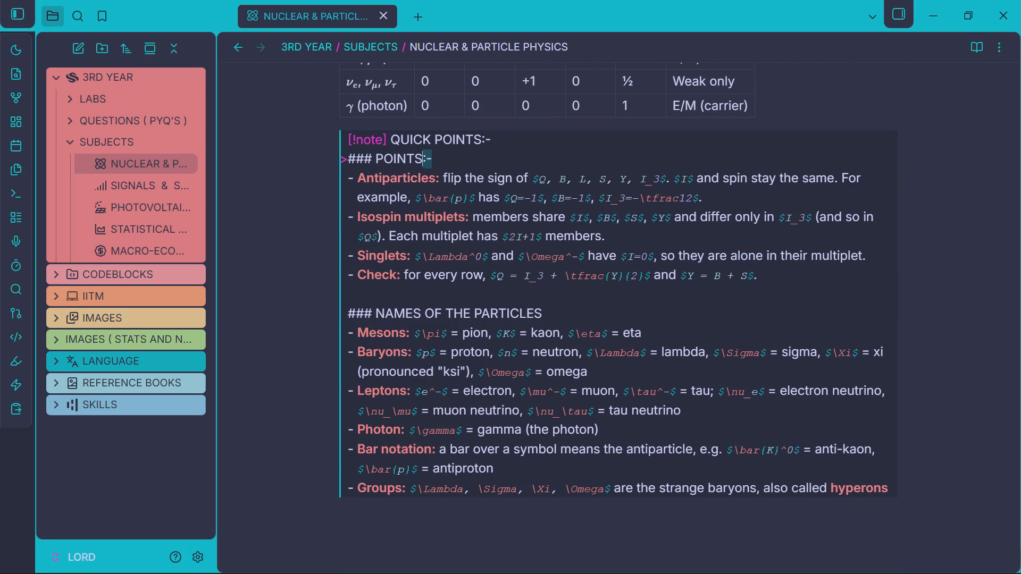
pyautogui.moveTo(417, 155); pyautogui.dragTo(357, 155)
pyautogui.press('BackSpace')
pyautogui.press('BackSpace')
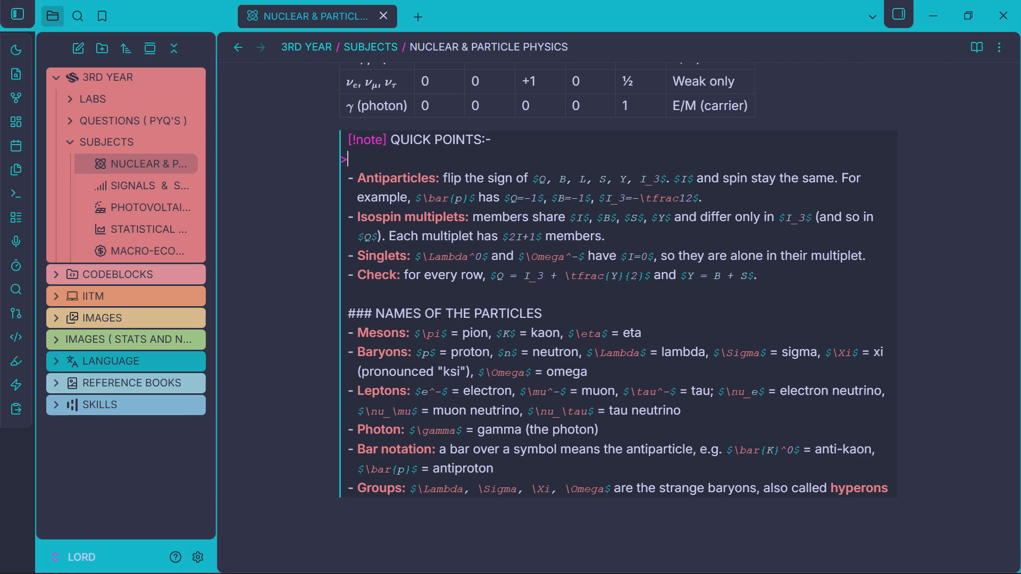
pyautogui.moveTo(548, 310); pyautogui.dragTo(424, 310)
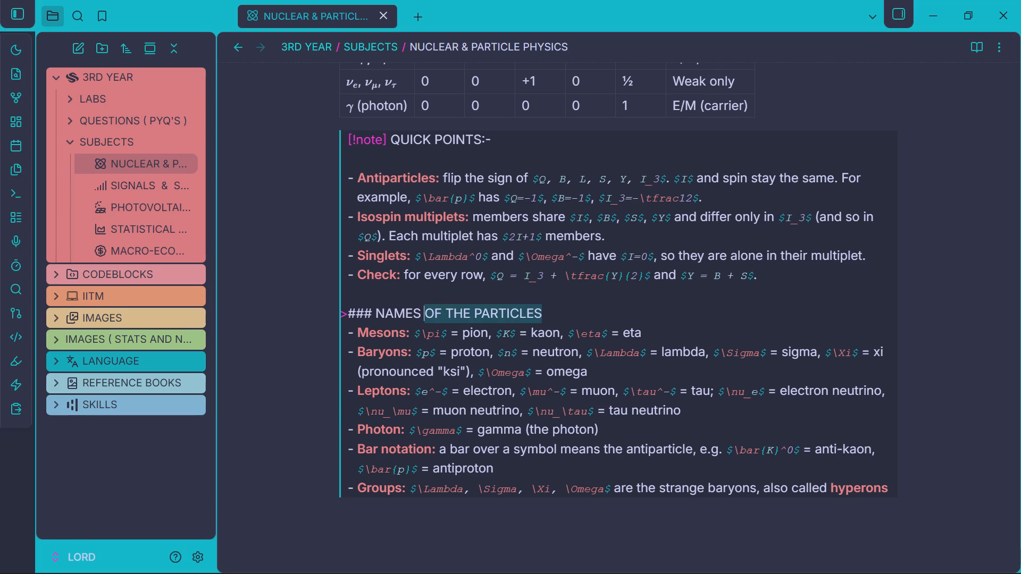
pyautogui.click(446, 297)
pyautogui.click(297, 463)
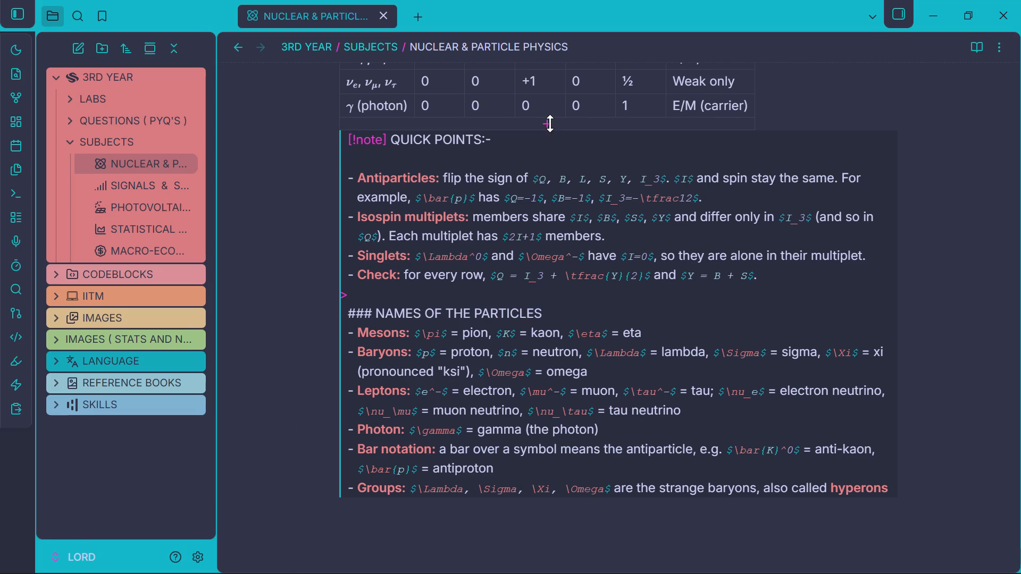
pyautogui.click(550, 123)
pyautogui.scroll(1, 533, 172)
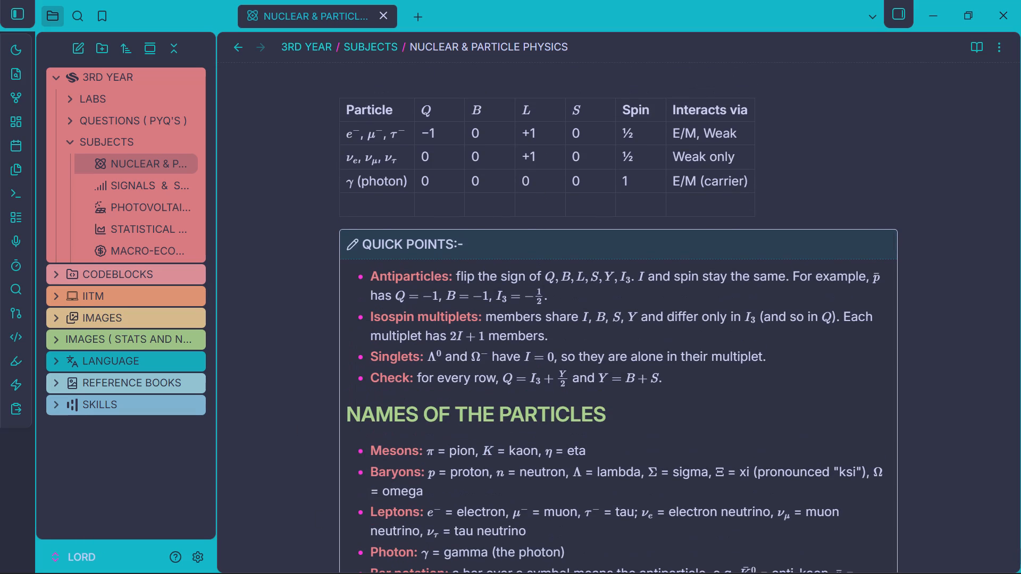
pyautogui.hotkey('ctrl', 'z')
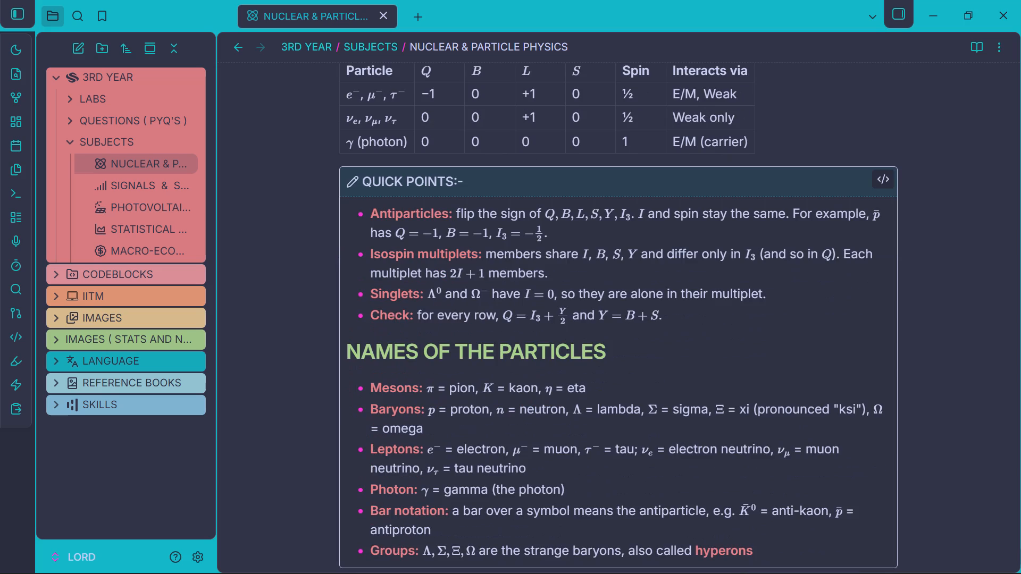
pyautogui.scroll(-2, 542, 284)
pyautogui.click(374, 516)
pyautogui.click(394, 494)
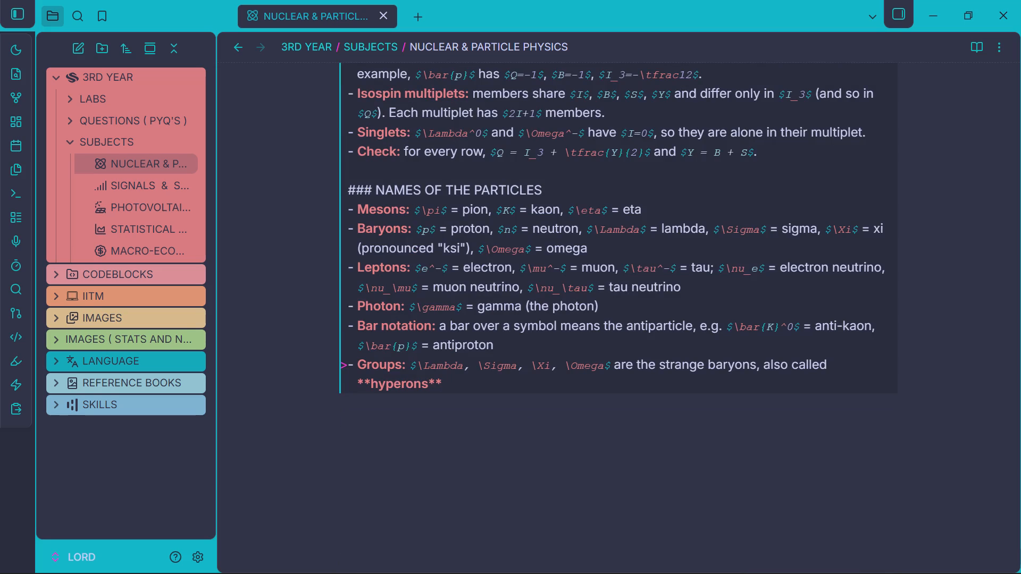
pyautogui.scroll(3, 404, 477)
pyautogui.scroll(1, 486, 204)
# Split the "LEPTONS AND PHOTON" heading so its parenthetical about no strong interaction sits on its own line below.
pyautogui.click(376, 200)
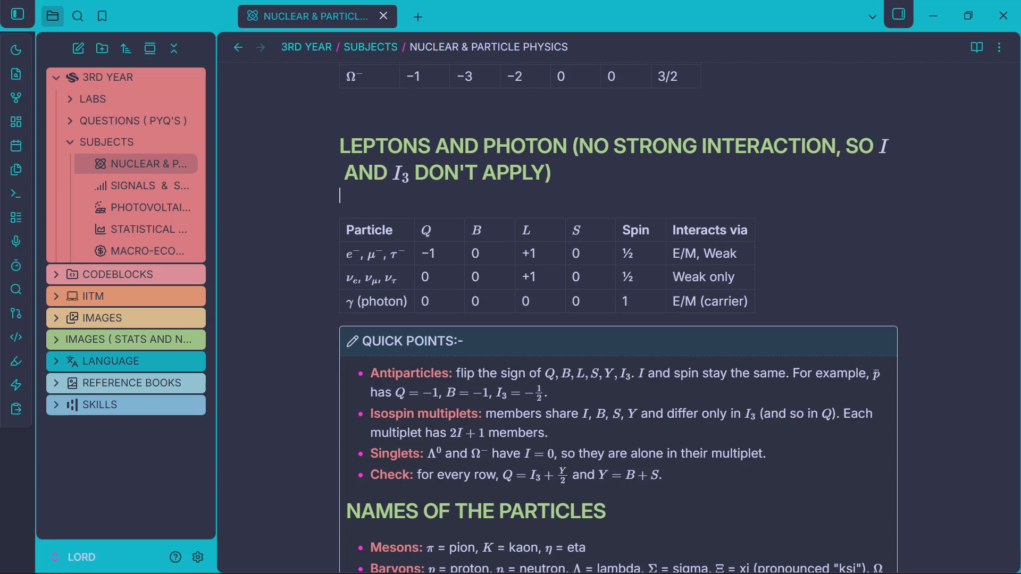
pyautogui.click(573, 147)
pyautogui.press('Return')
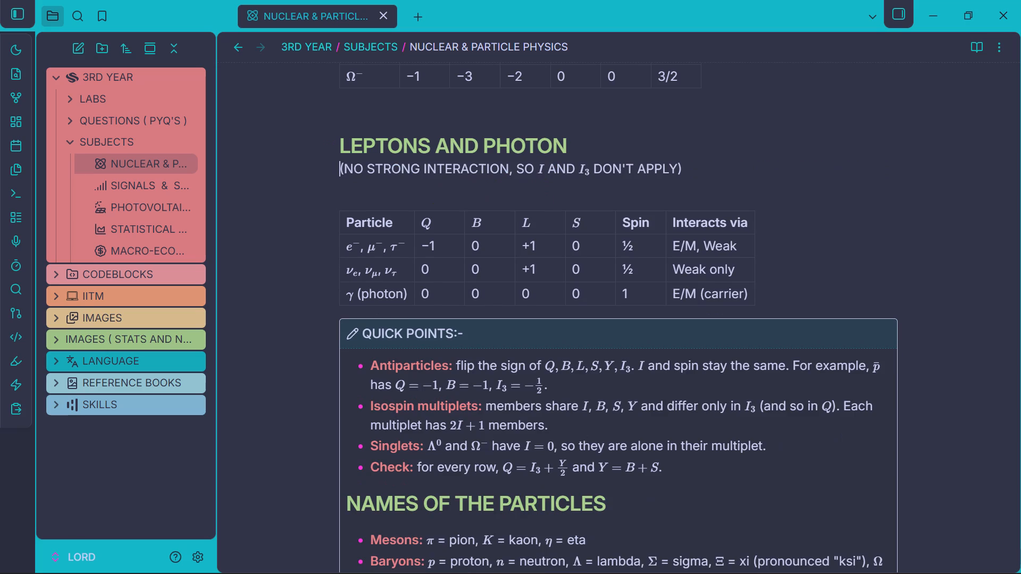
# Make the parenthetical line about no strong interaction under the LEPTONS AND PHOTON heading bold.
pyautogui.moveTo(691, 172); pyautogui.dragTo(340, 176)
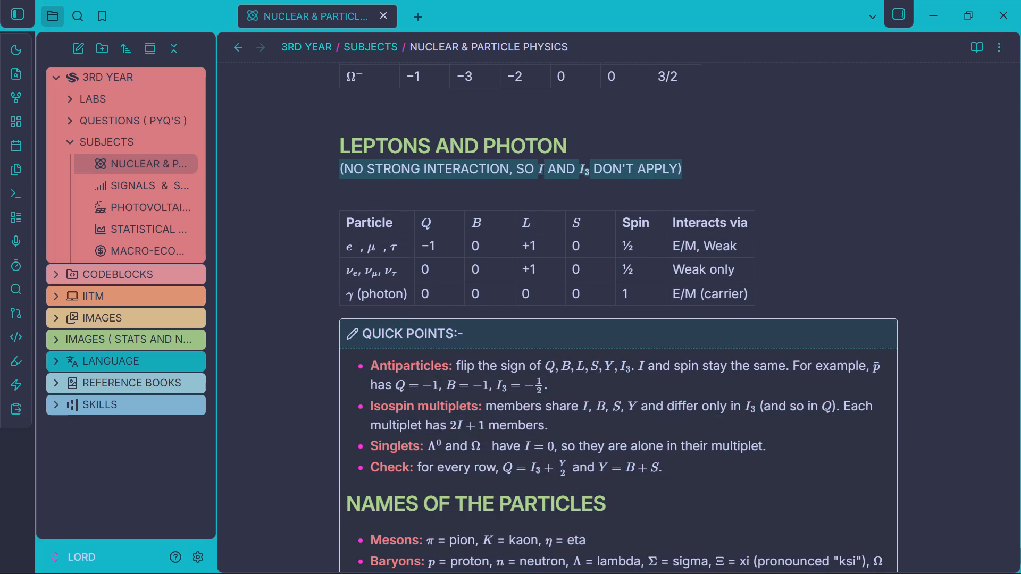
pyautogui.moveTo(340, 176); pyautogui.dragTo(339, 176)
pyautogui.hotkey('ctrl', 'b')
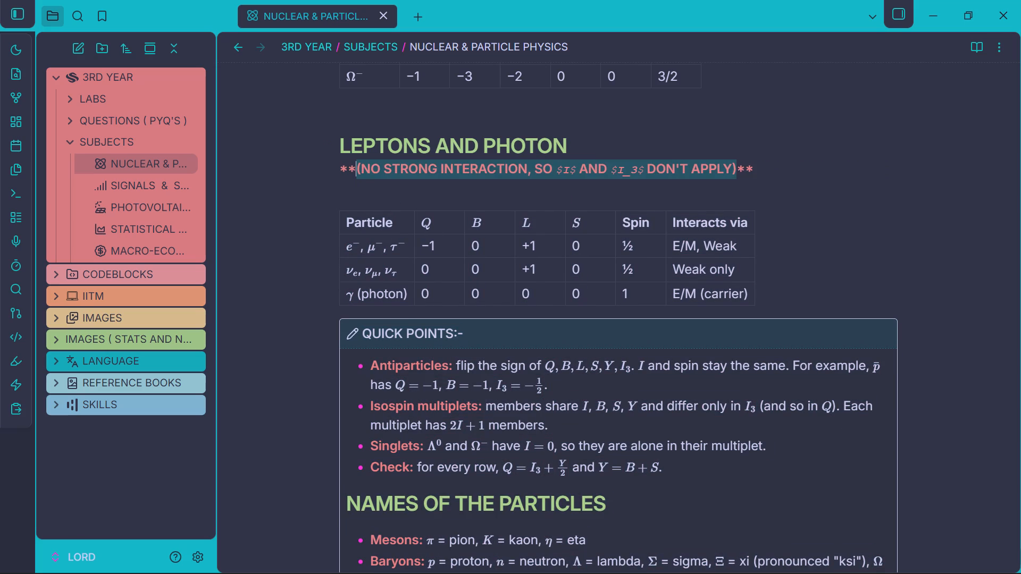
pyautogui.click(363, 187)
# Turn the QUICK POINTS:- callout title into a level-two heading with a "##" prefix.
pyautogui.scroll(-3, 372, 208)
pyautogui.scroll(-2, 317, 272)
pyautogui.scroll(2, 316, 275)
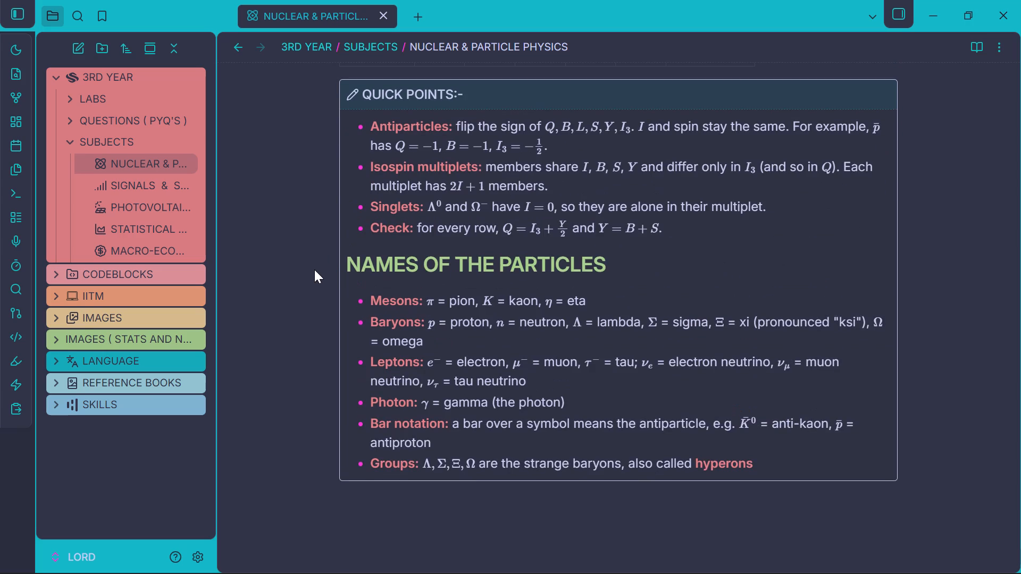
pyautogui.click(454, 94)
pyautogui.click(390, 91)
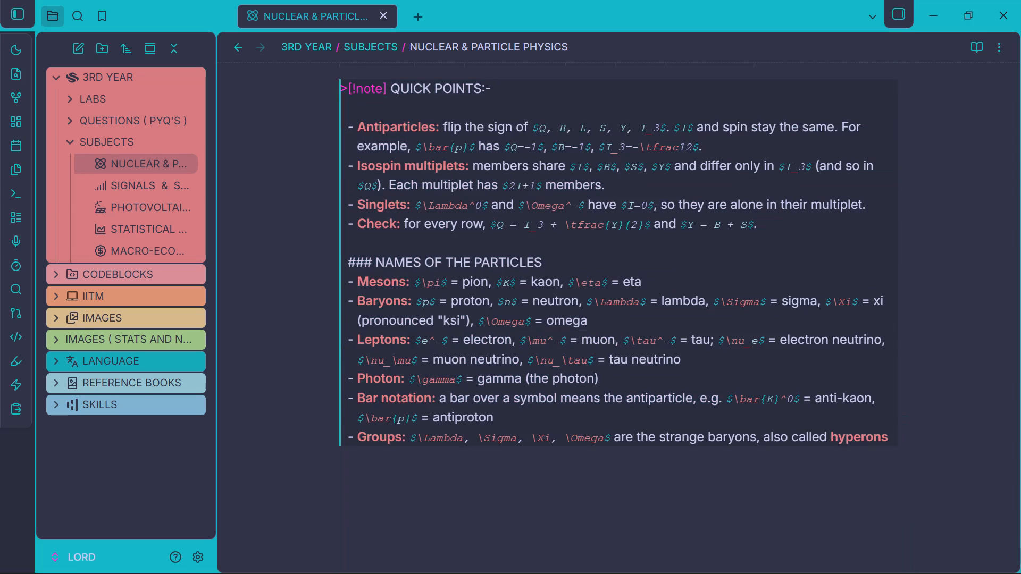
pyautogui.hotkey('shift', '#')
pyautogui.press('space')
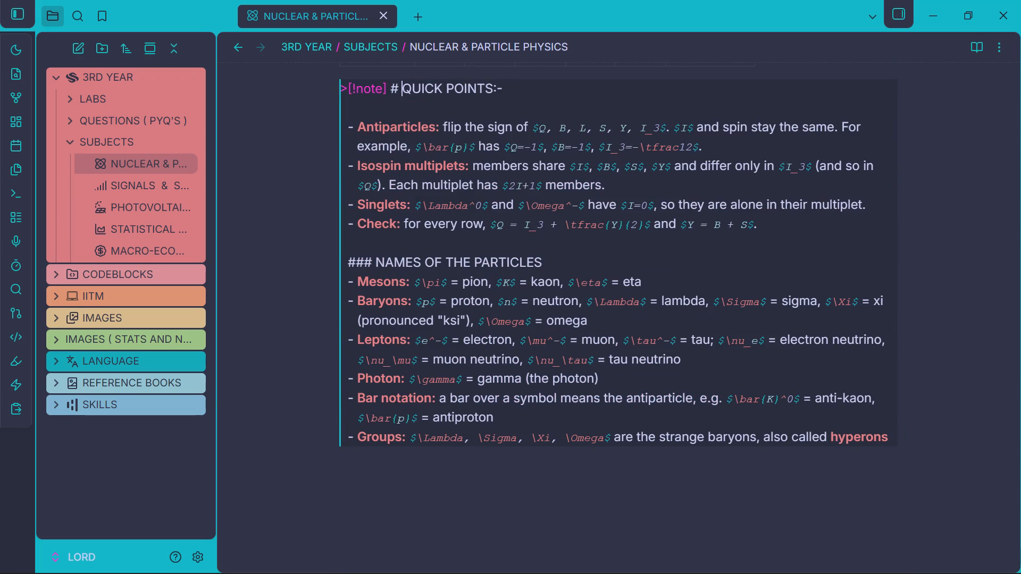
pyautogui.press('ctrl+super+Right')
pyautogui.press('Left')
pyautogui.hotkey('shift', '#')
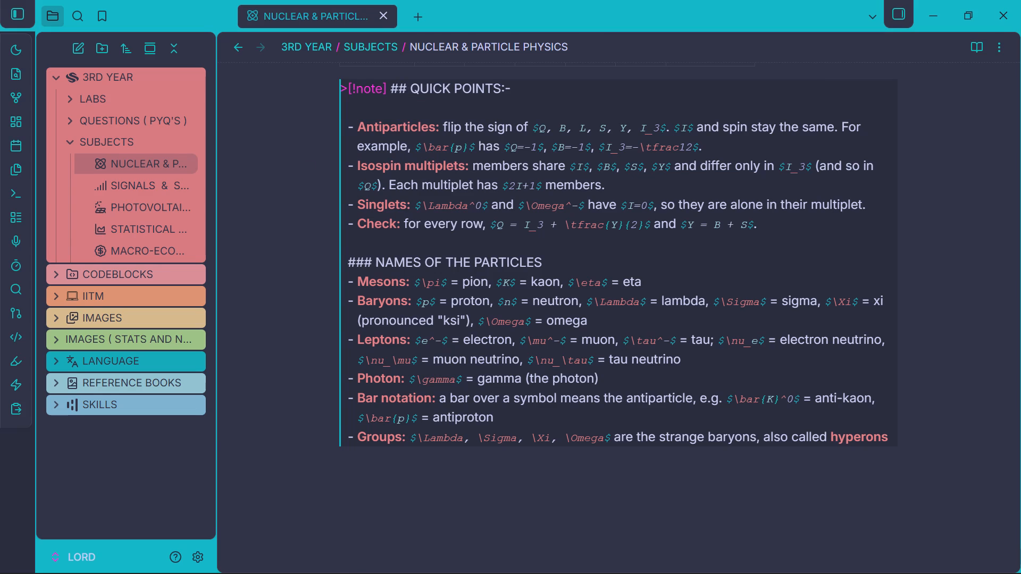
pyautogui.scroll(2, 371, 488)
pyautogui.click(412, 112)
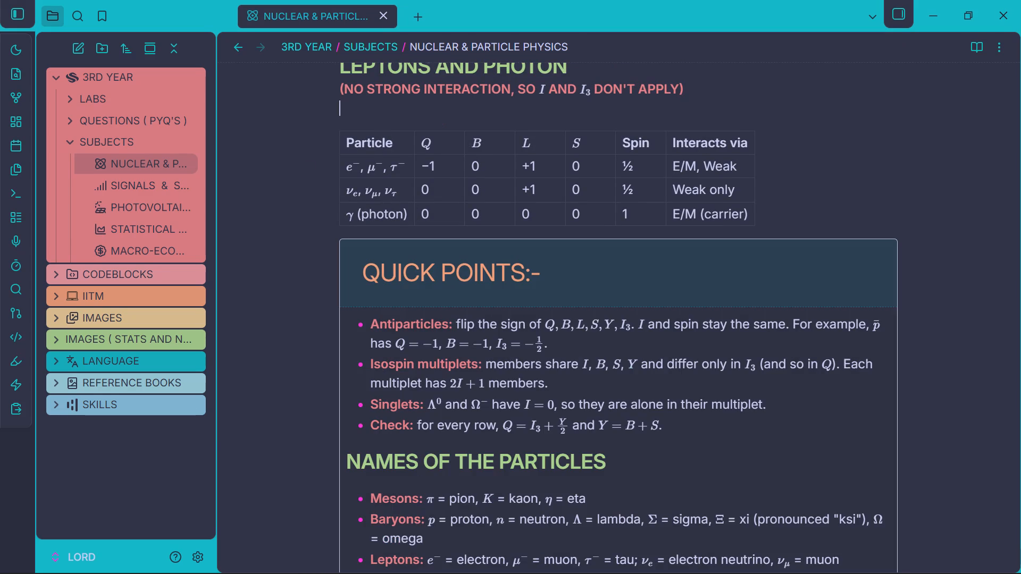
# Make the text "QUICK POINTS:-" in the callout title bold.
pyautogui.click(438, 275)
pyautogui.click(528, 252)
pyautogui.moveTo(524, 251); pyautogui.dragTo(413, 244)
pyautogui.hotkey('ctrl', 'b')
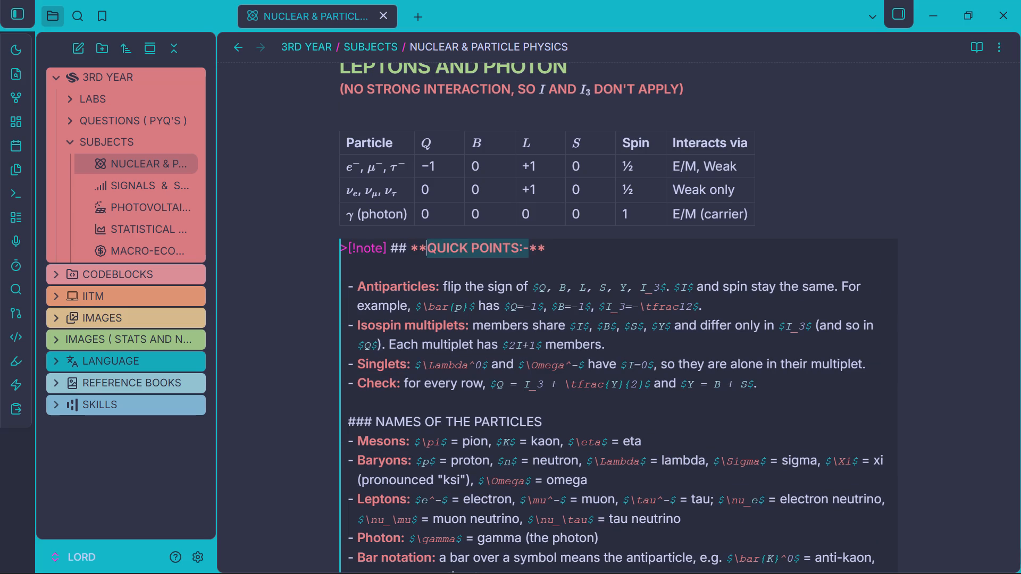
pyautogui.click(358, 106)
# Insert two line breaks between the LEPTONS AND PHOTON table and the QUICK POINTS:- callout.
pyautogui.scroll(-1, 378, 133)
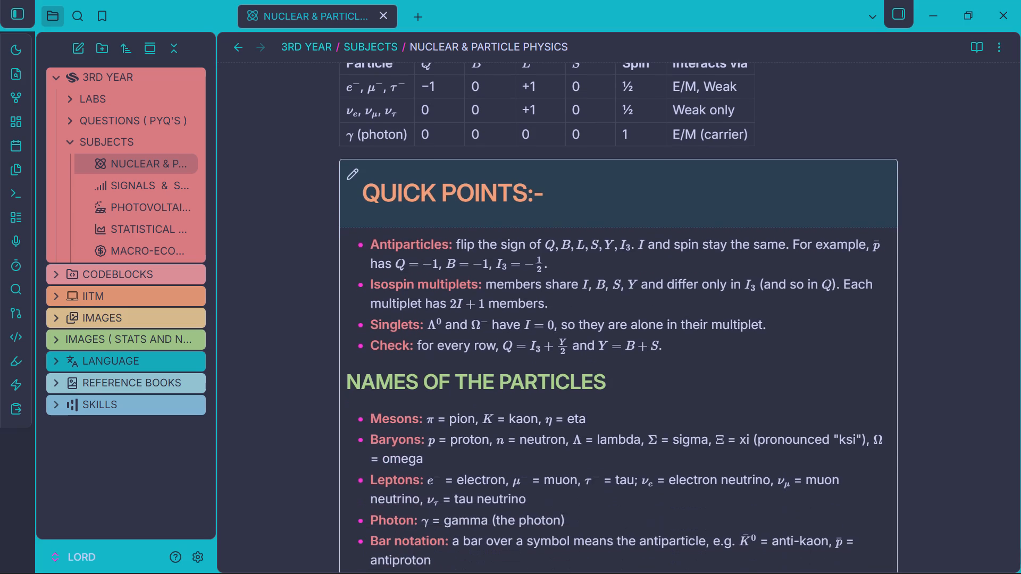
pyautogui.scroll(-2, 353, 83)
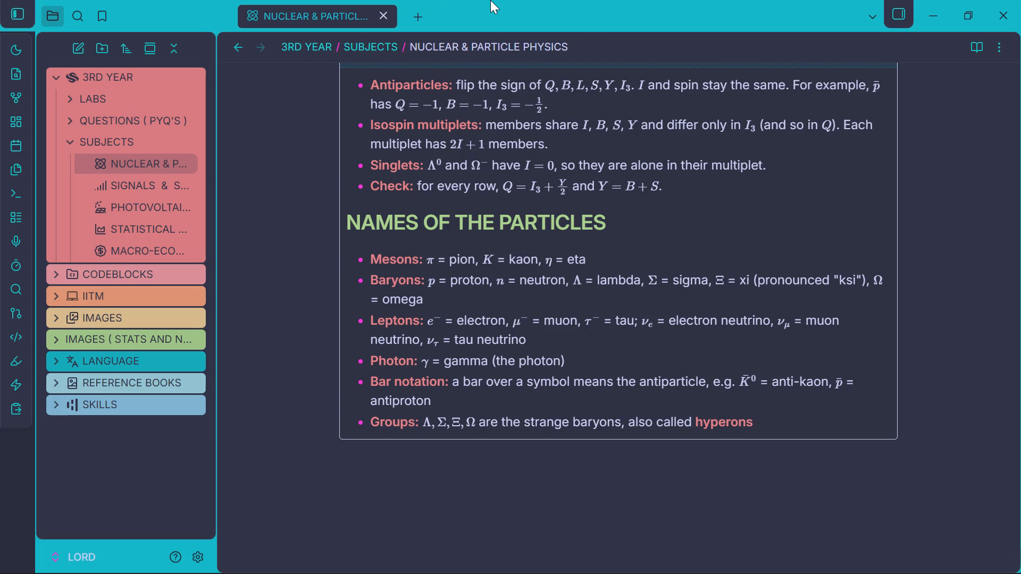
pyautogui.scroll(-2, 488, 18)
pyautogui.scroll(-2, 403, 481)
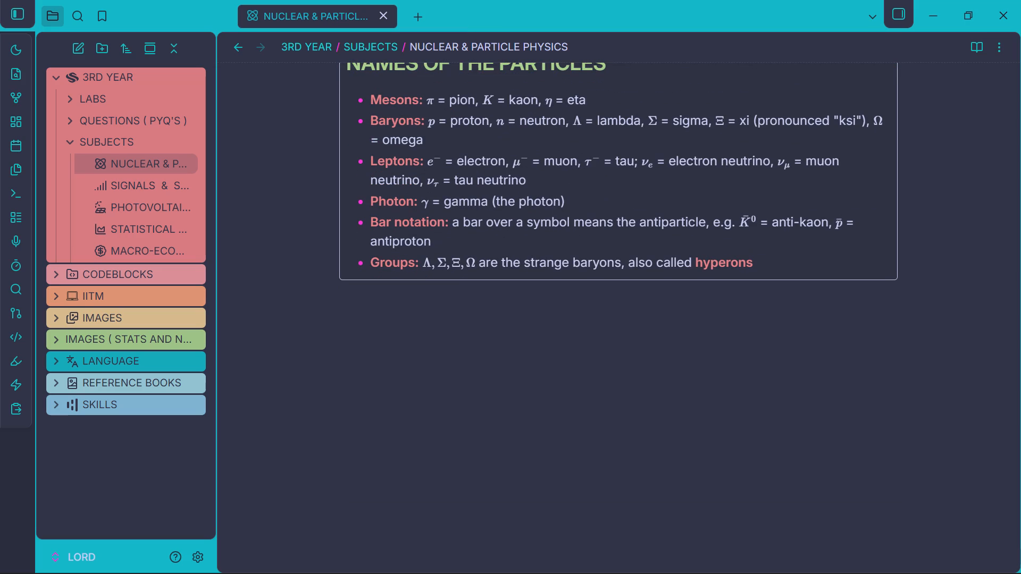
pyautogui.scroll(8, 419, 365)
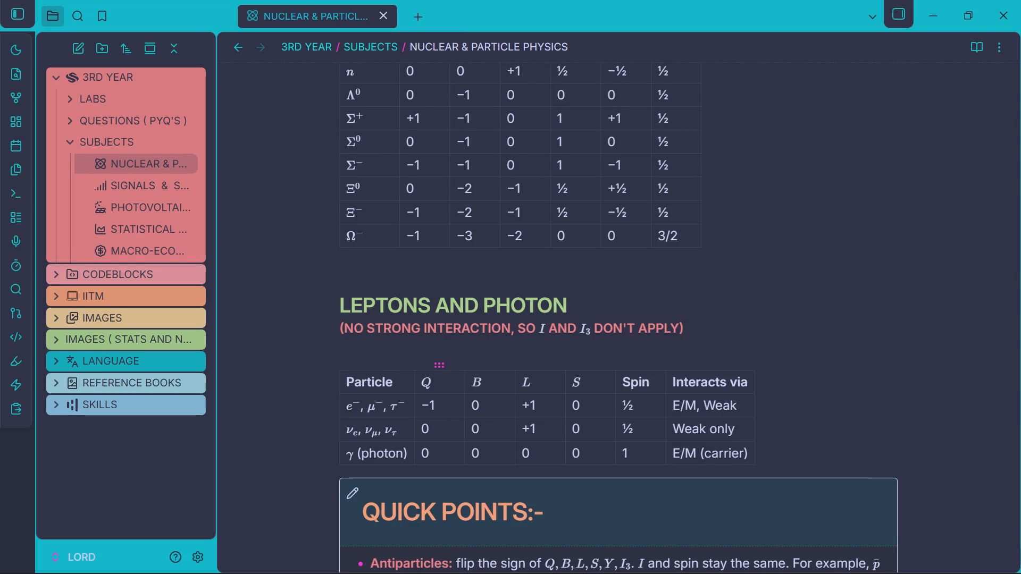
pyautogui.press('Down')
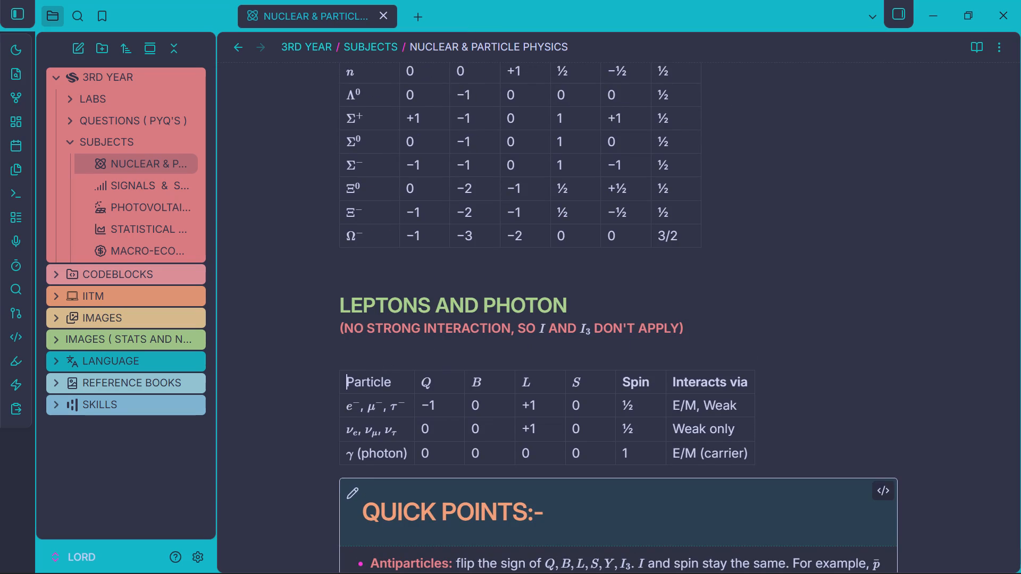
pyautogui.press('Down')
pyautogui.press('Down')
pyautogui.press('Down')
pyautogui.press('Down')
pyautogui.press('Down')
pyautogui.press('Down')
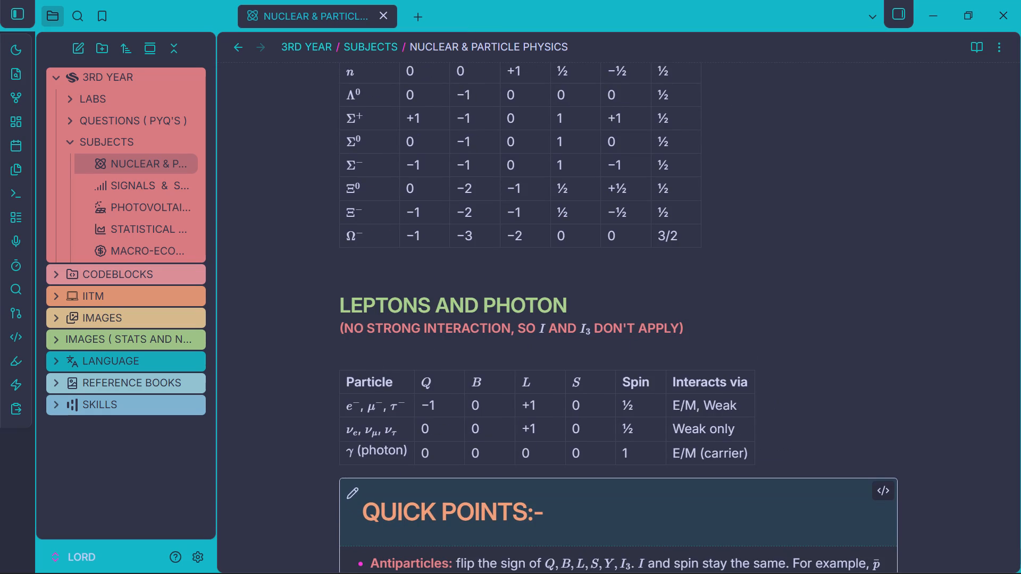
pyautogui.press('Down')
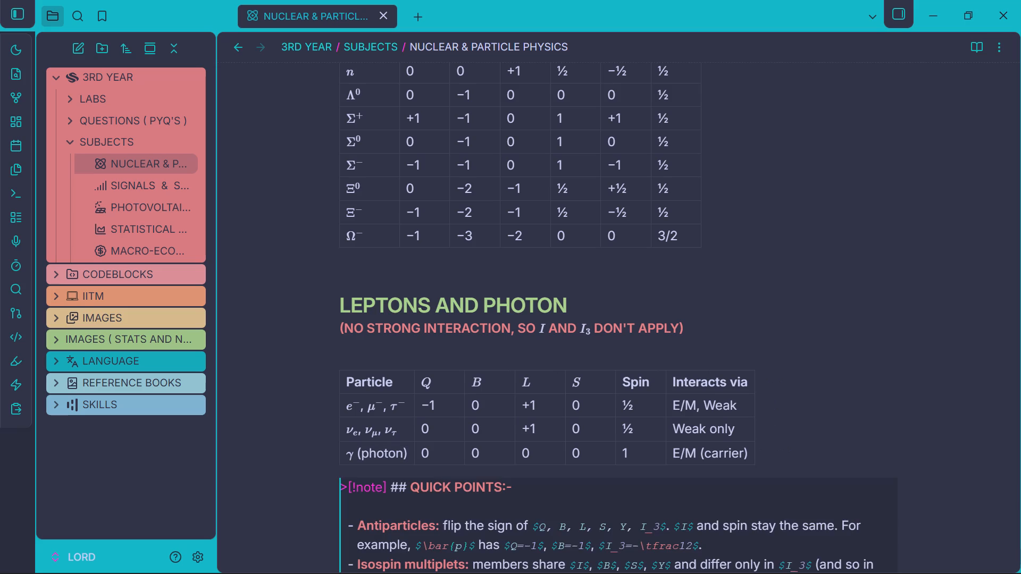
pyautogui.press('Return')
pyautogui.press('Return')
pyautogui.scroll(1, 358, 481)
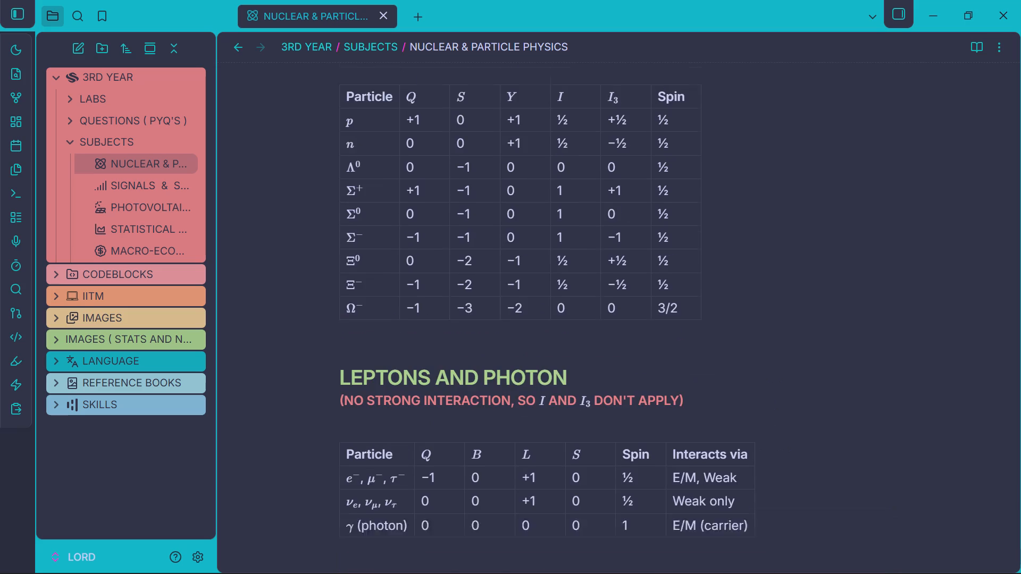
pyautogui.scroll(-1, 359, 484)
pyautogui.click(360, 493)
pyautogui.scroll(-6, 360, 493)
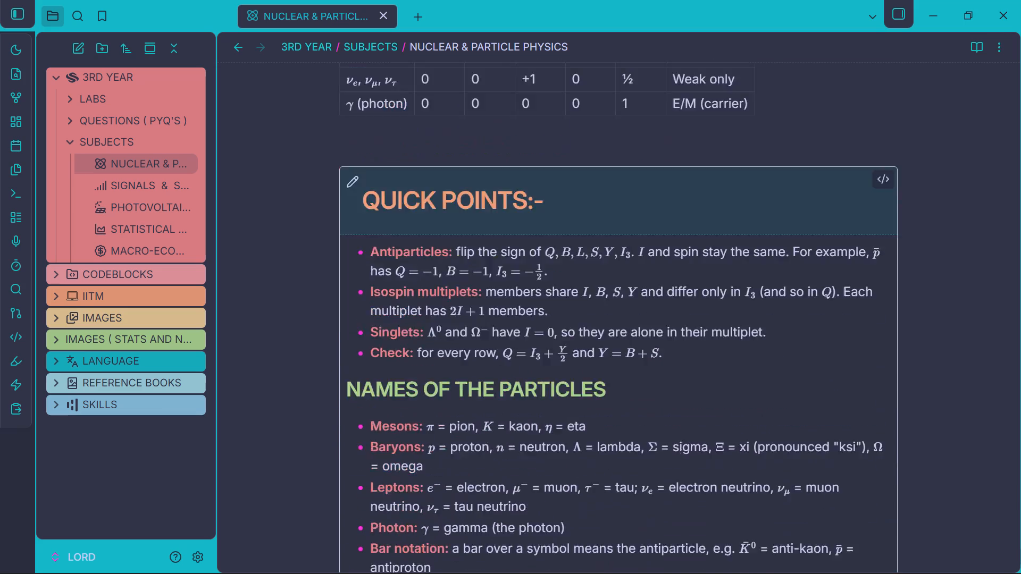
pyautogui.scroll(-2, 360, 493)
pyautogui.click(360, 493)
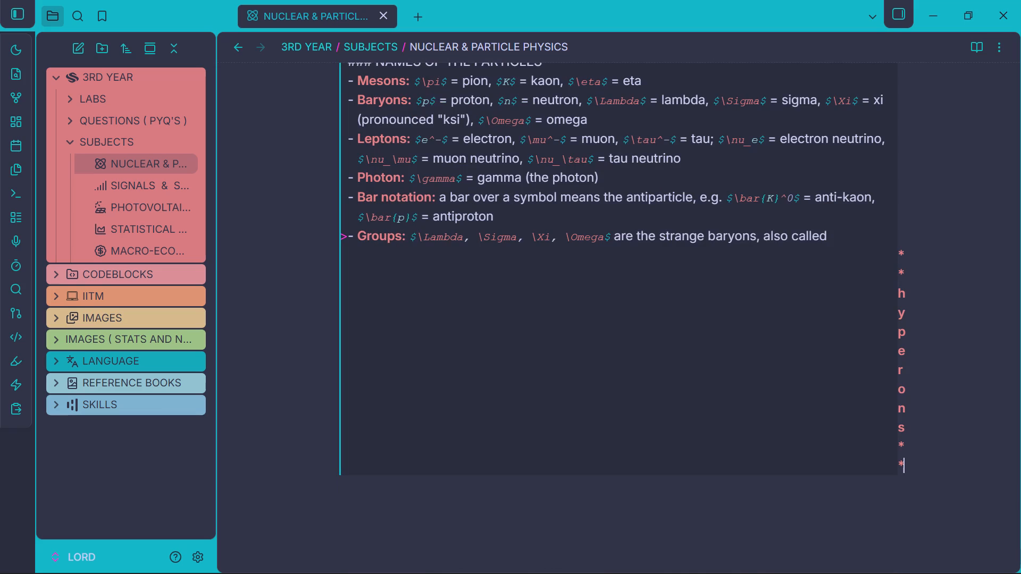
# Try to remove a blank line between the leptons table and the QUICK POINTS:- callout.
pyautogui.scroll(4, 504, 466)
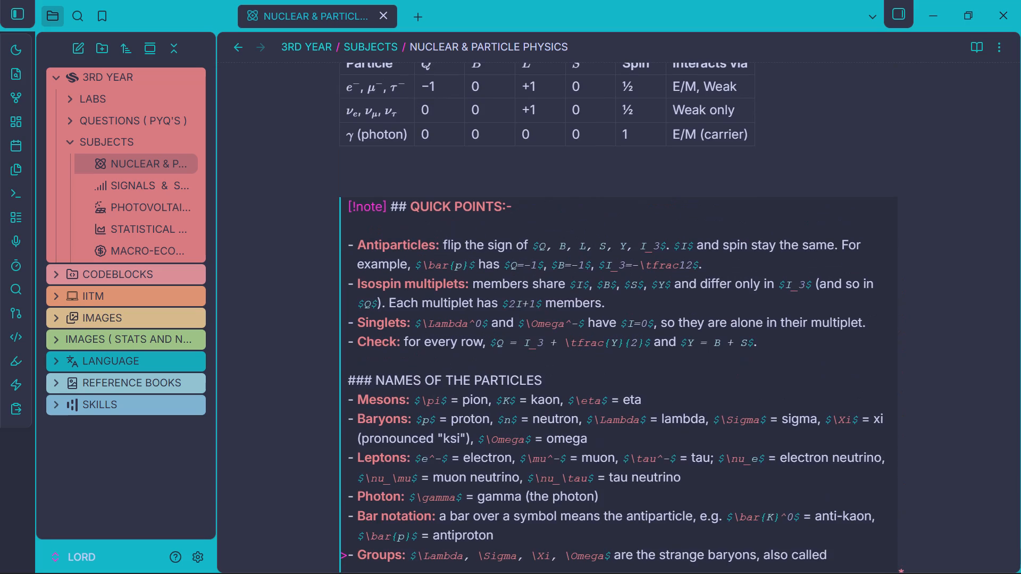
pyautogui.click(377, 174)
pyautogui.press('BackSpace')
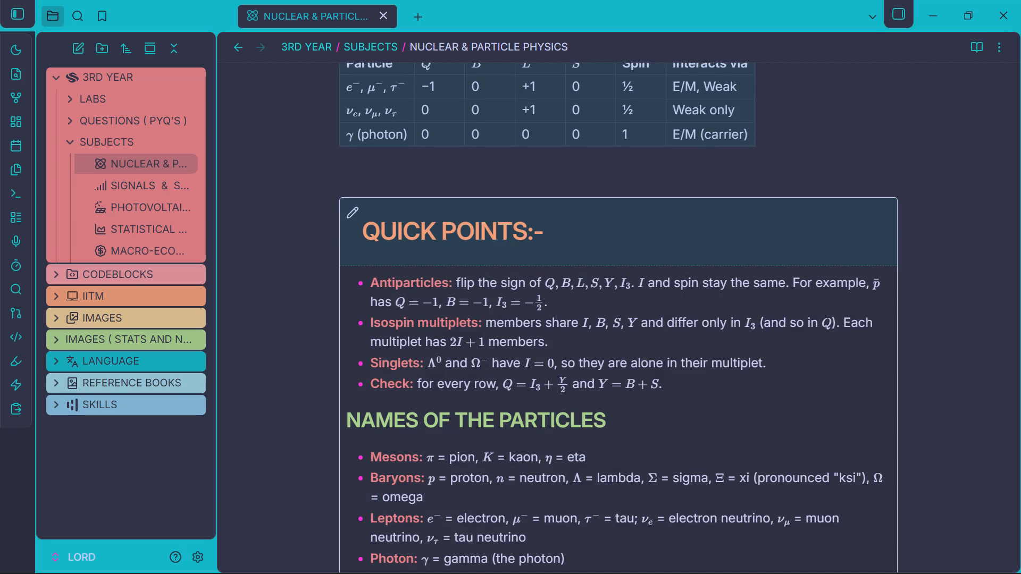
# Add a period after "hyperons" at the end of the "Groups" bullet in the callout.
pyautogui.scroll(-3, 377, 174)
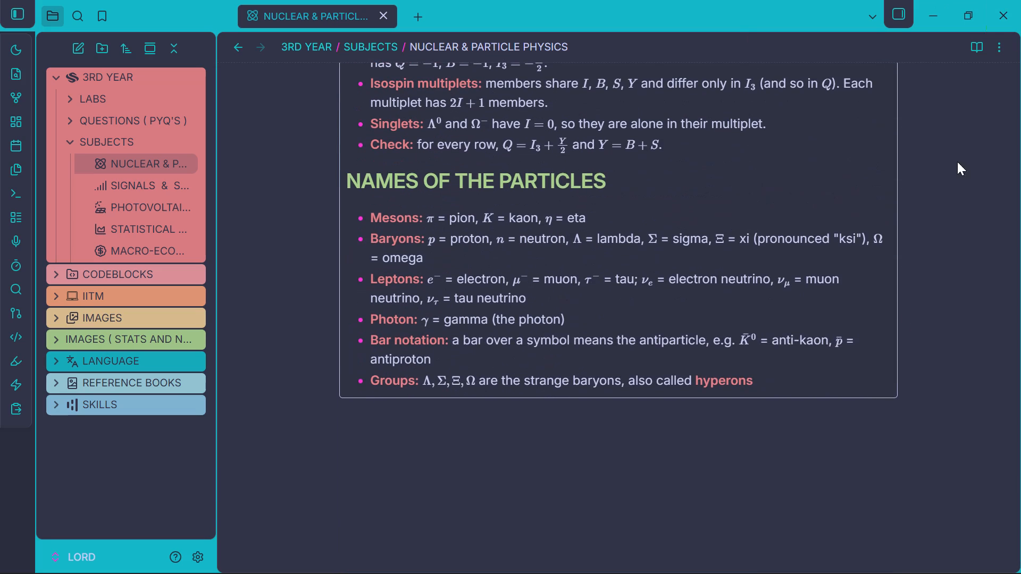
pyautogui.click(773, 384)
pyautogui.scroll(-3, 910, 449)
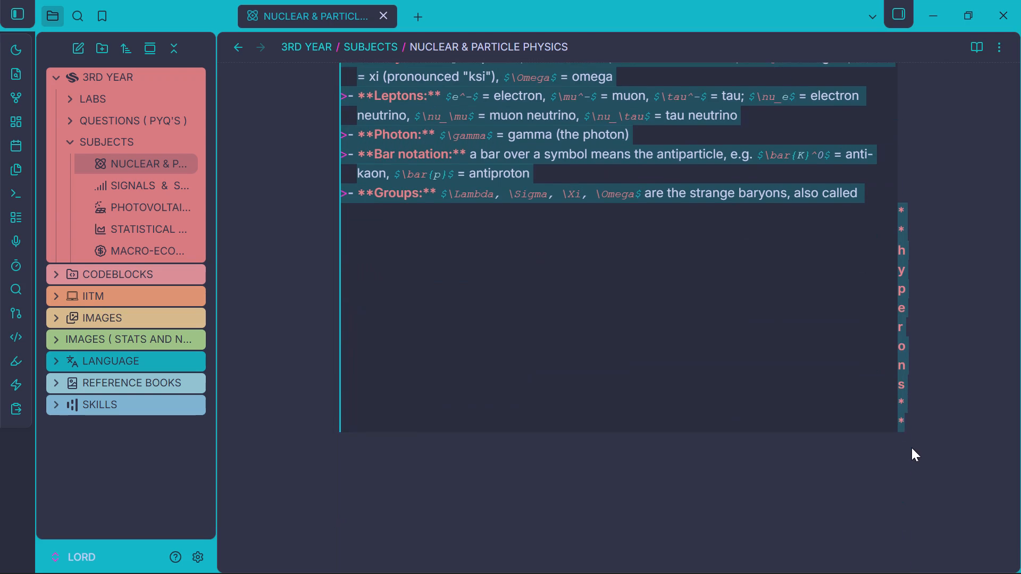
pyautogui.click(901, 407)
pyautogui.click(495, 277)
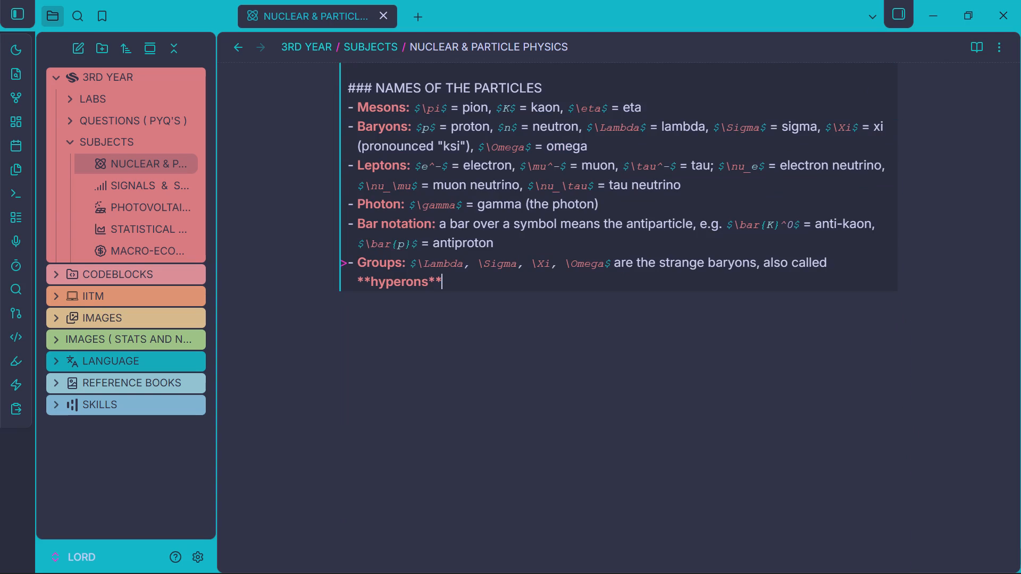
pyautogui.press('.')
pyautogui.click(465, 384)
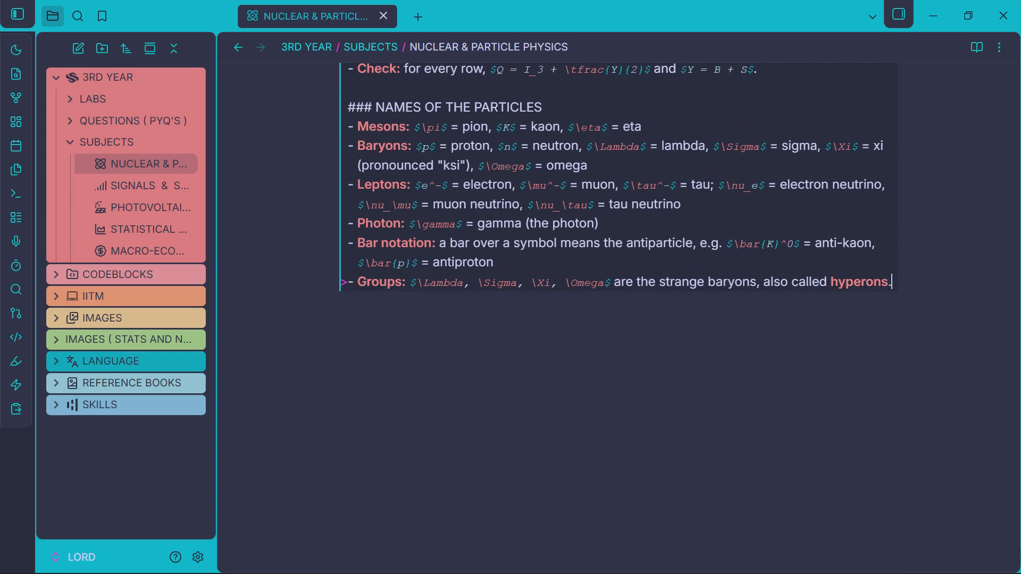
# Review the QUICK POINTS:- callout and the LEPTONS AND PHOTON section above it.
pyautogui.scroll(2, 465, 384)
pyautogui.click(358, 74)
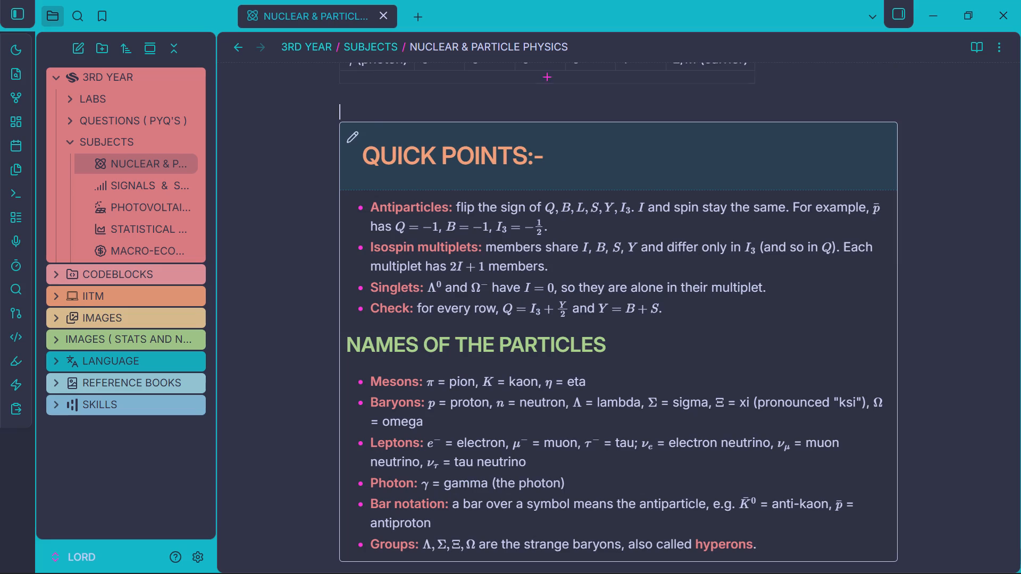
pyautogui.scroll(-2, 369, 135)
pyautogui.click(464, 349)
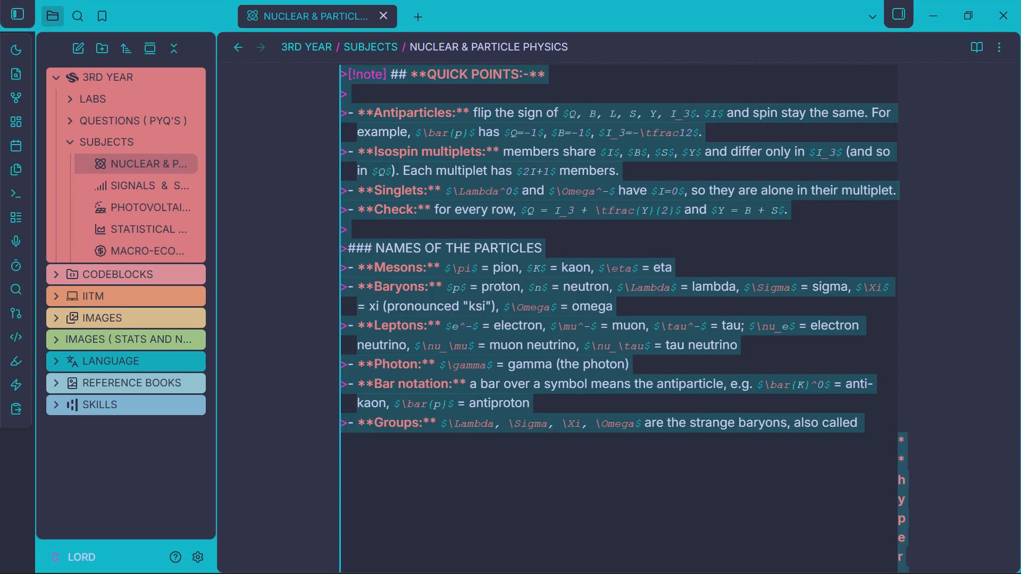
pyautogui.scroll(-4, 488, 375)
pyautogui.click(488, 375)
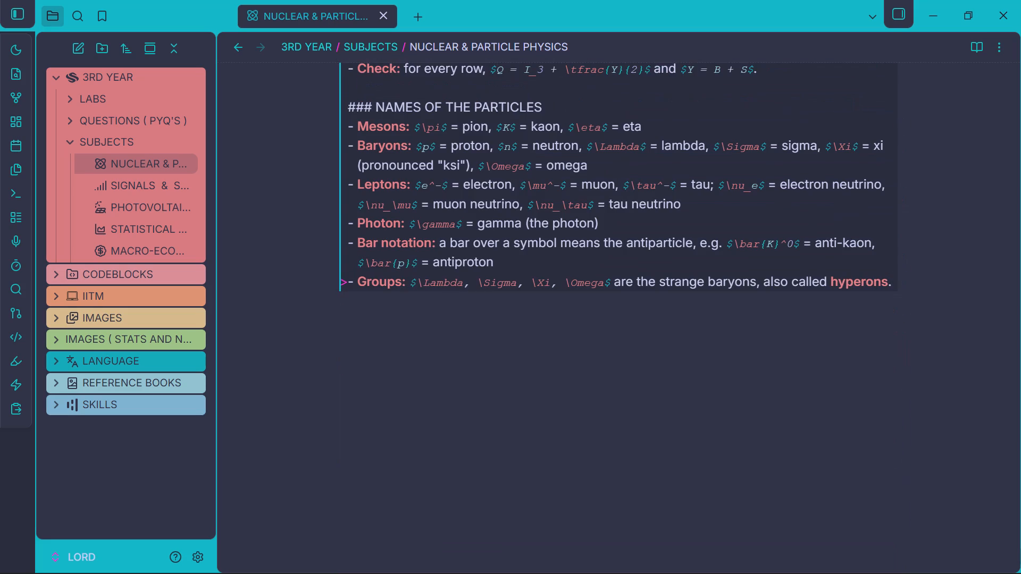
pyautogui.scroll(5, 488, 375)
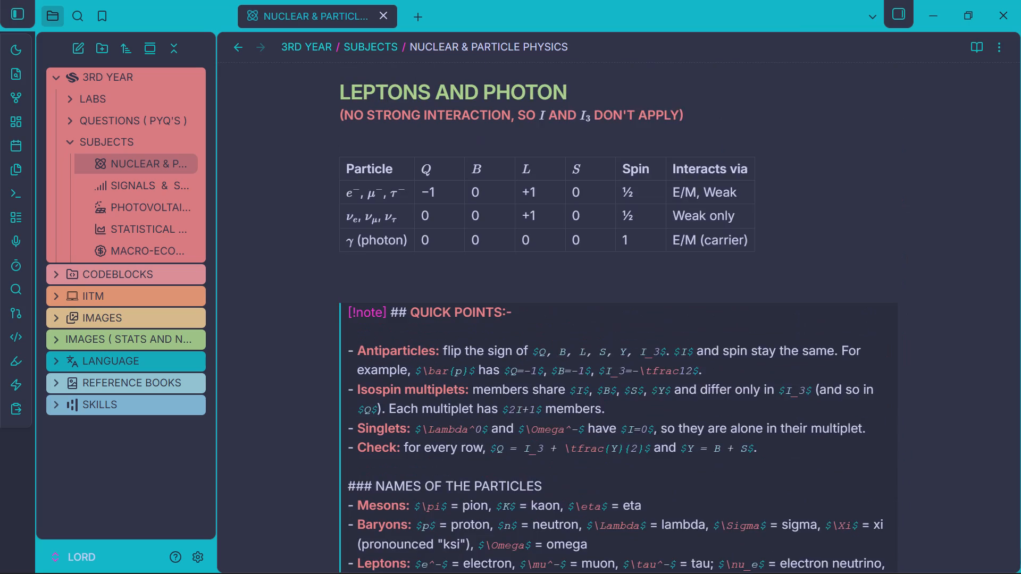
# Close the notes window.
pyautogui.click(1020, 0)
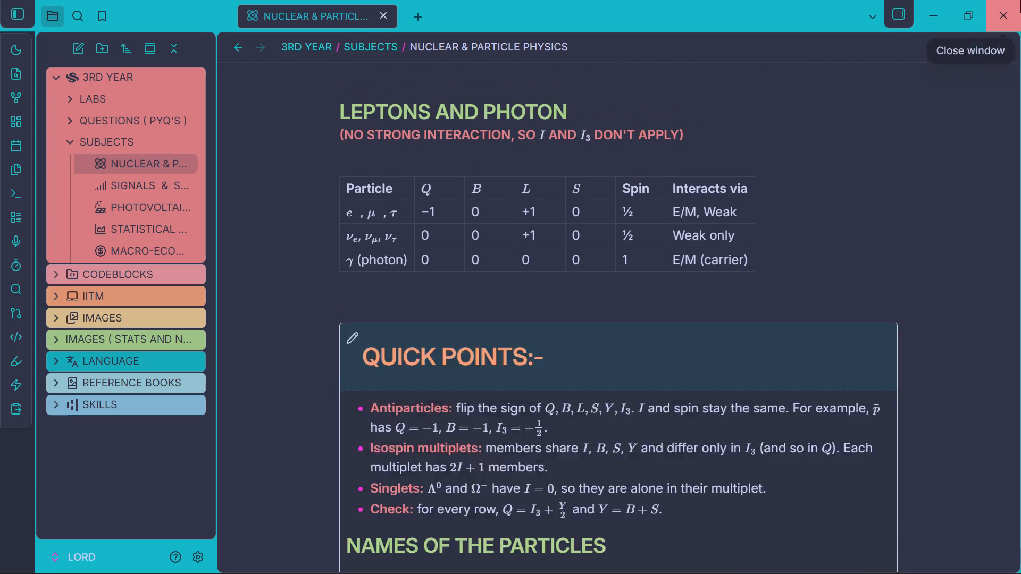